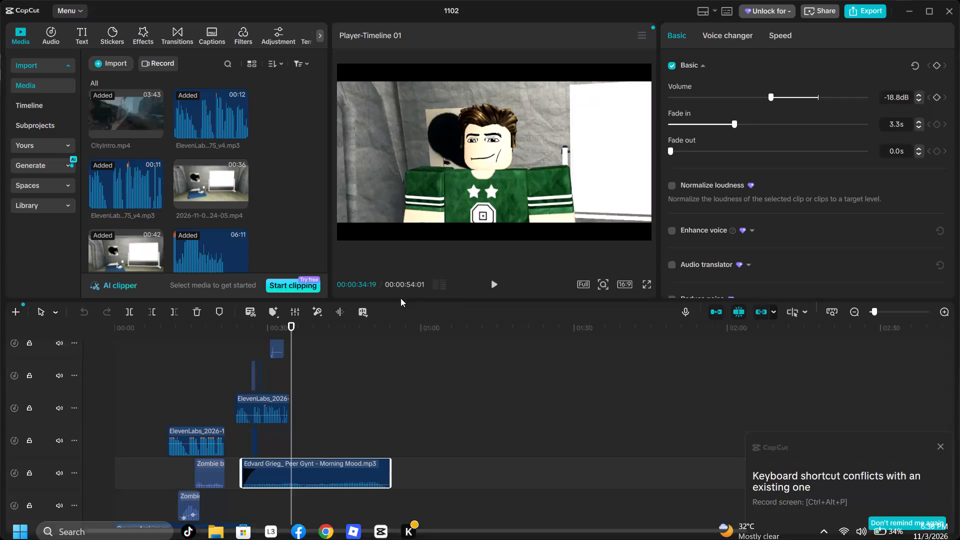
Play back the section from about 28 to 35 seconds to find where the final shot should end.
left_click(498, 282)
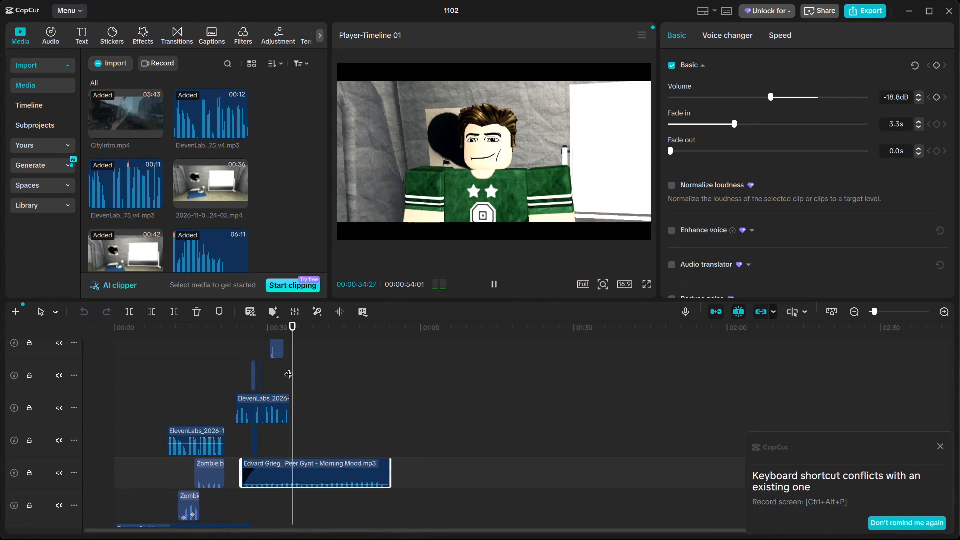
left_click(289, 370)
left_click(263, 369)
left_click(486, 286)
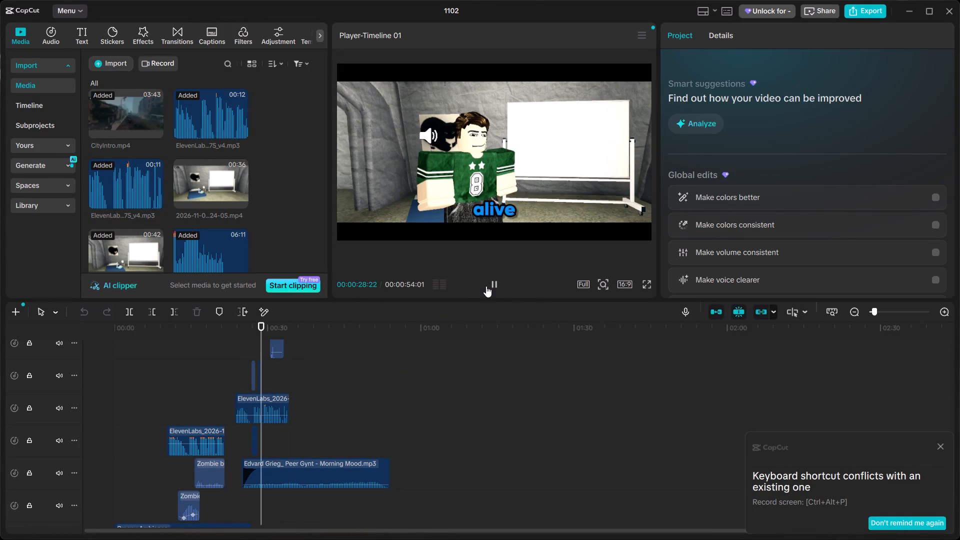
scroll(291, 460, "up", 6)
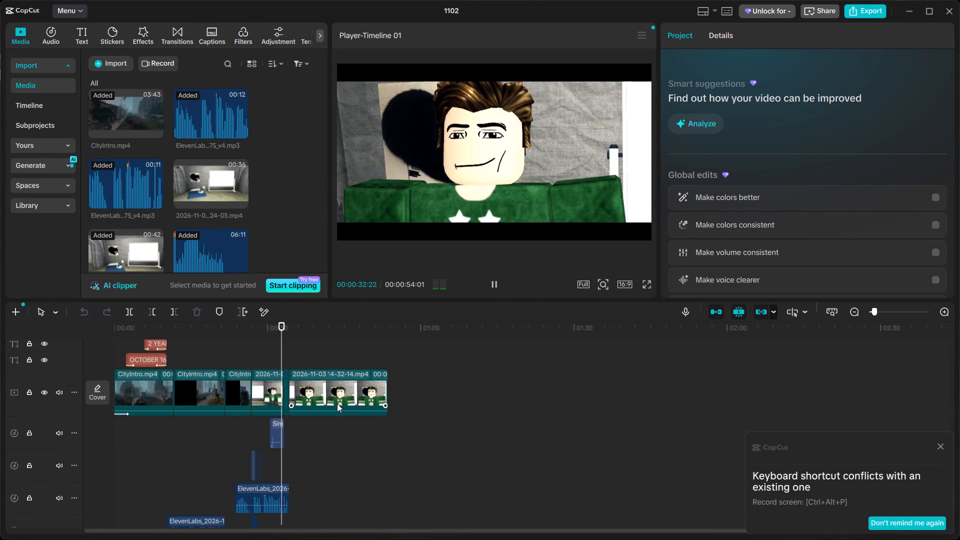
left_click(321, 441)
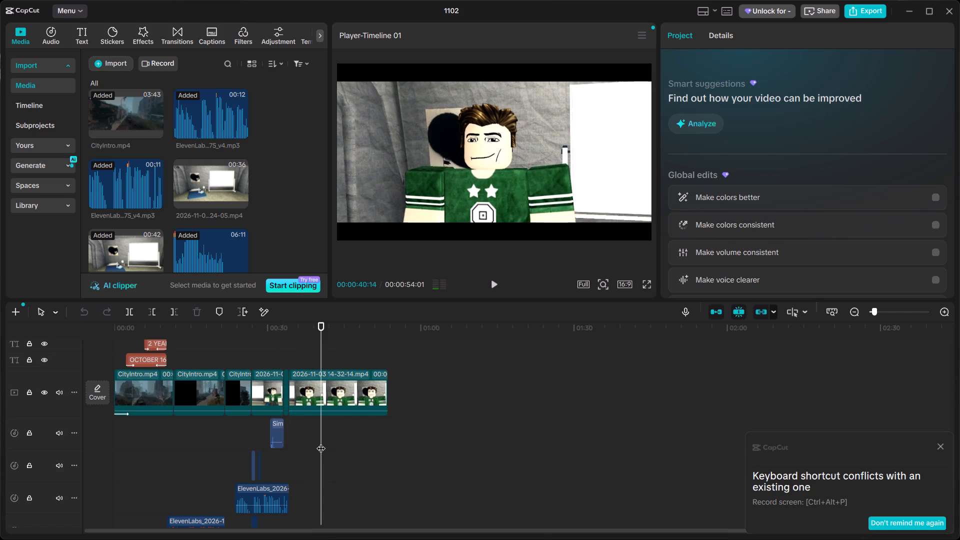
left_click_drag(320, 442, 280, 452)
left_click(490, 275)
left_click(490, 283)
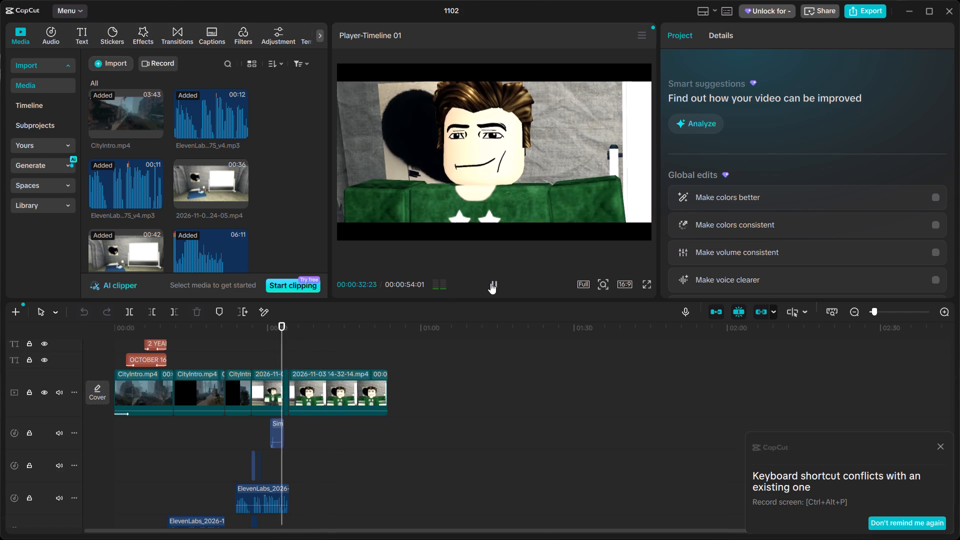
left_click(490, 283)
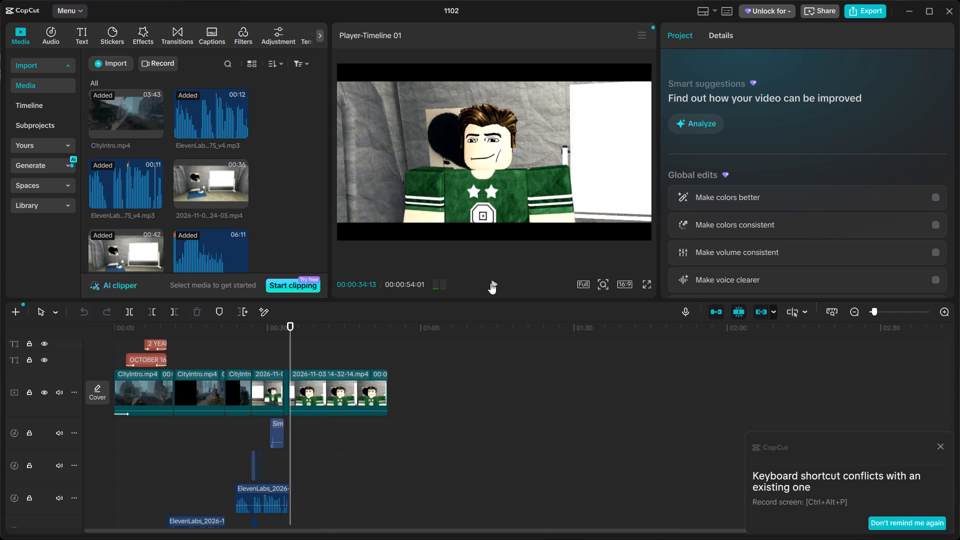
double_click(490, 283)
Trim the end of the last video clip on the main track back to 00:00:34:23.
scroll(342, 498, "down", 5)
scroll(345, 479, "up", 2)
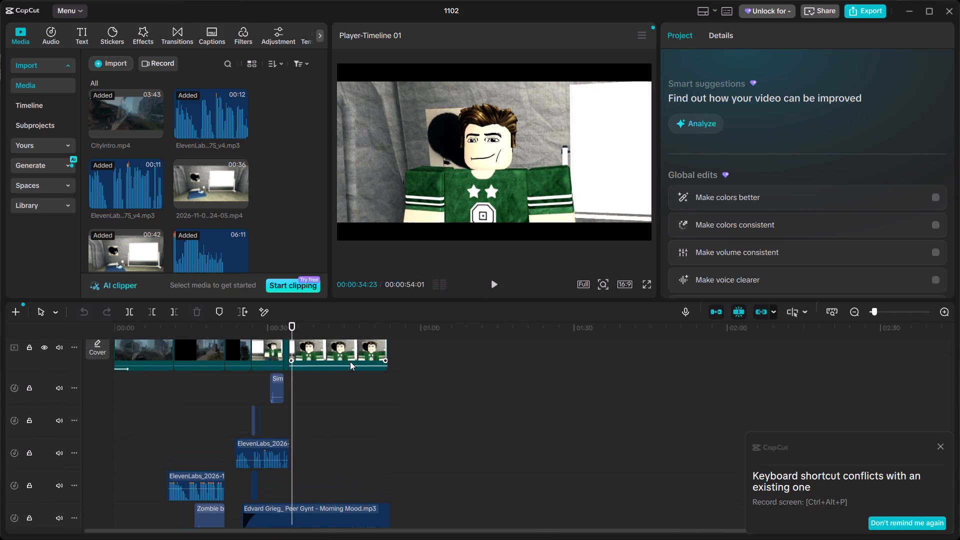
left_click(351, 357)
left_click_drag(387, 350, 289, 373)
Trim the end of the Edvard Grieg Morning Mood music clip to match the shortened video at 00:00:34:23.
scroll(311, 394, "down", 2)
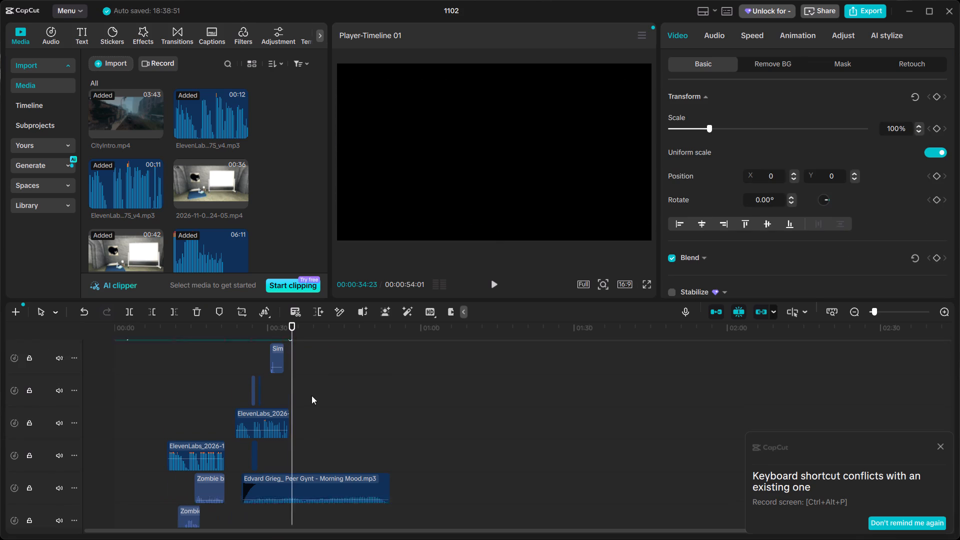
scroll(311, 395, "down", 2)
left_click(346, 447)
left_click_drag(392, 461, 294, 465)
Set the Morning Mood music clip's fade out to 2.7 s.
scroll(316, 452, "up", 6)
scroll(300, 444, "down", 6)
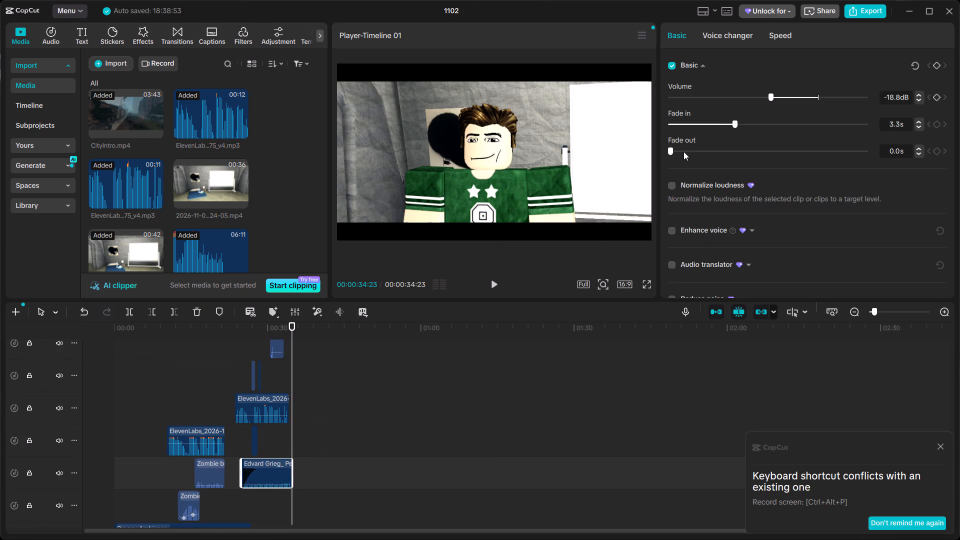
left_click_drag(677, 151, 723, 158)
Add the black clip from the stock library's Trending collection to the end of the main video track.
scroll(367, 444, "up", 5)
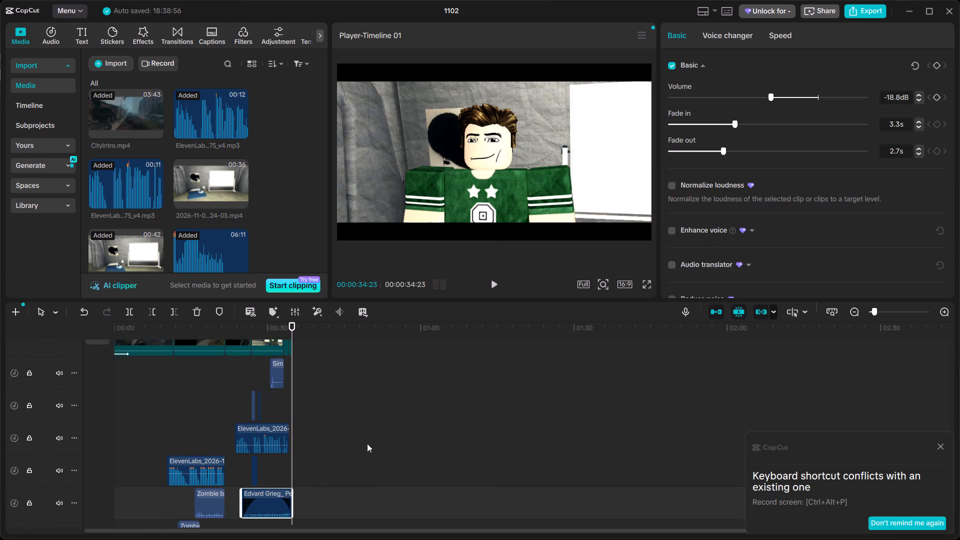
scroll(264, 161, "down", 6)
scroll(246, 169, "up", 6)
scroll(220, 154, "down", 2)
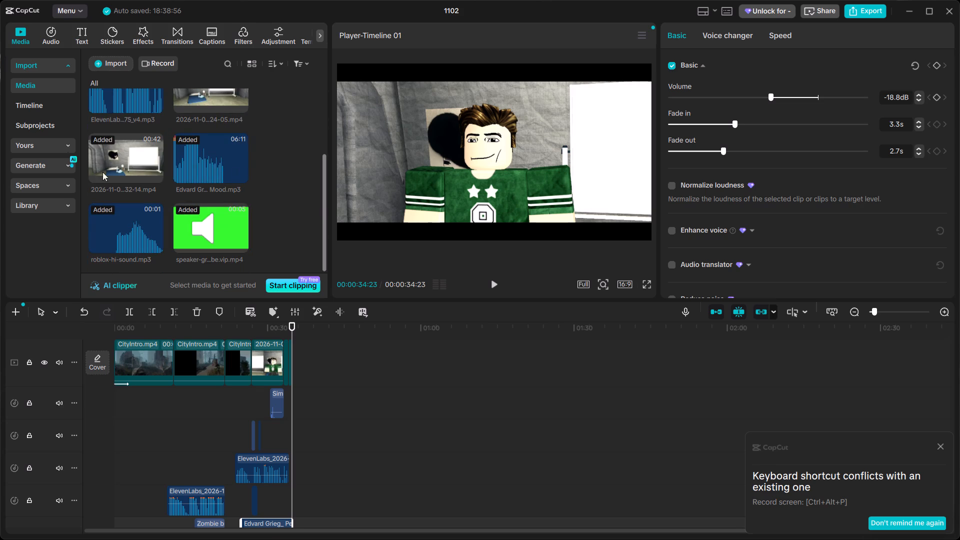
left_click(38, 208)
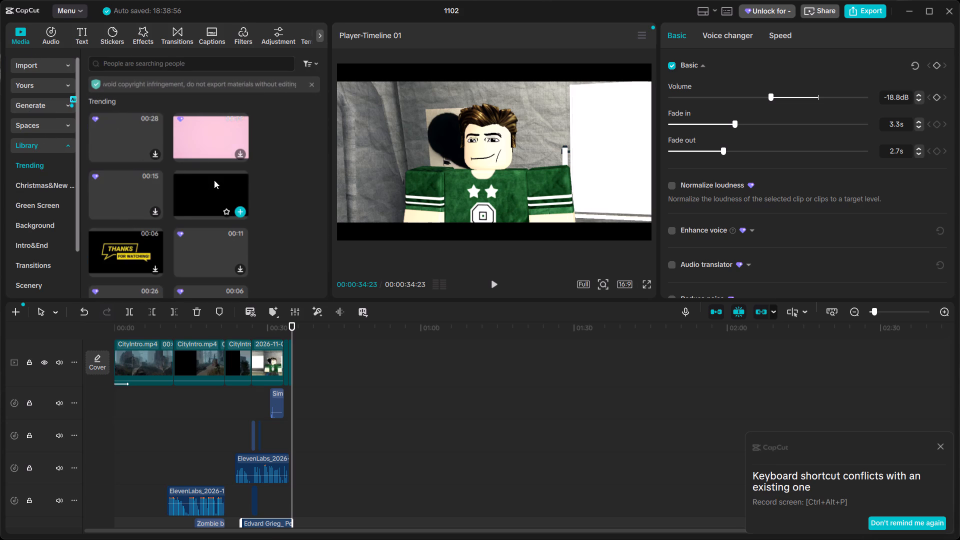
left_click_drag(211, 182, 321, 369)
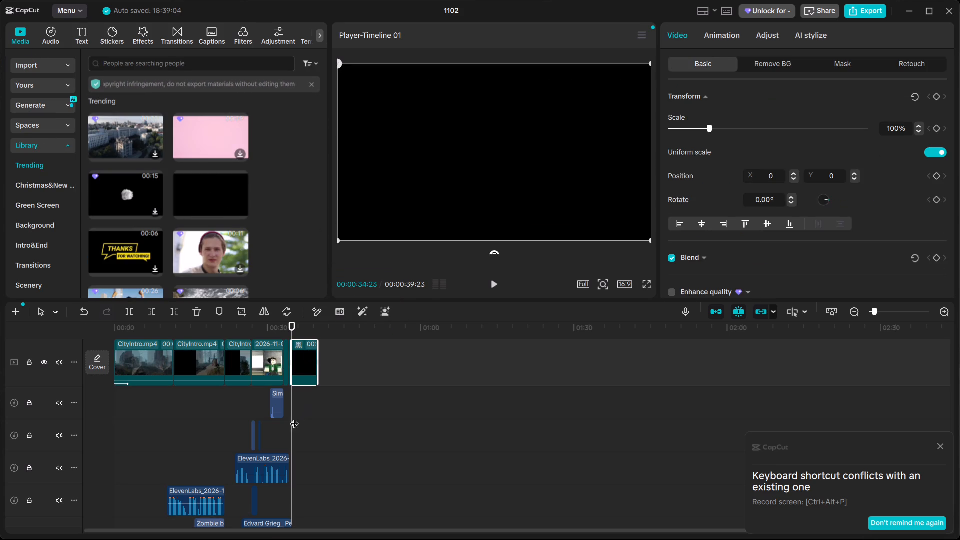
Play through the transition into the black clip and add a default text clip over it at 00:00:35:09.
left_click(277, 430)
left_click(267, 432)
left_click(484, 294)
left_click(491, 286)
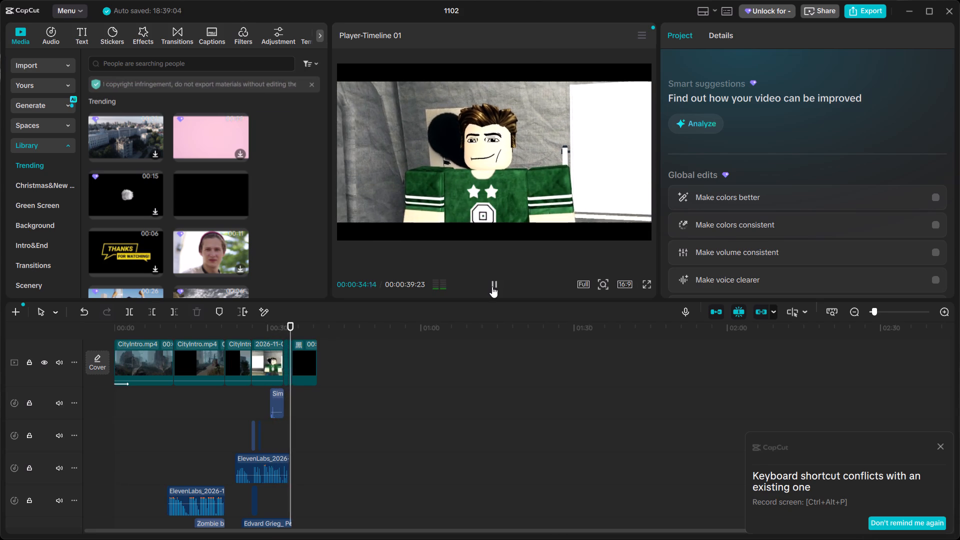
left_click(492, 286)
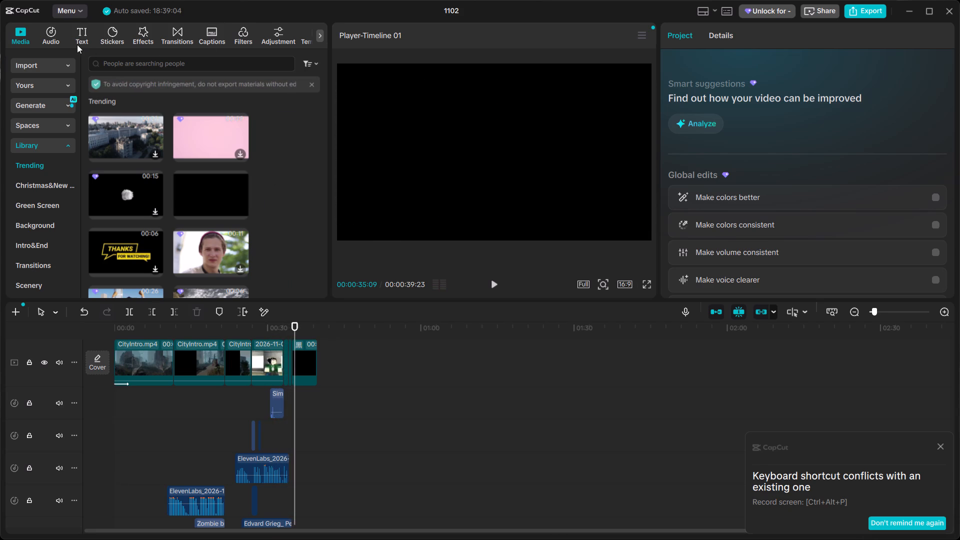
left_click(79, 35)
double_click(80, 35)
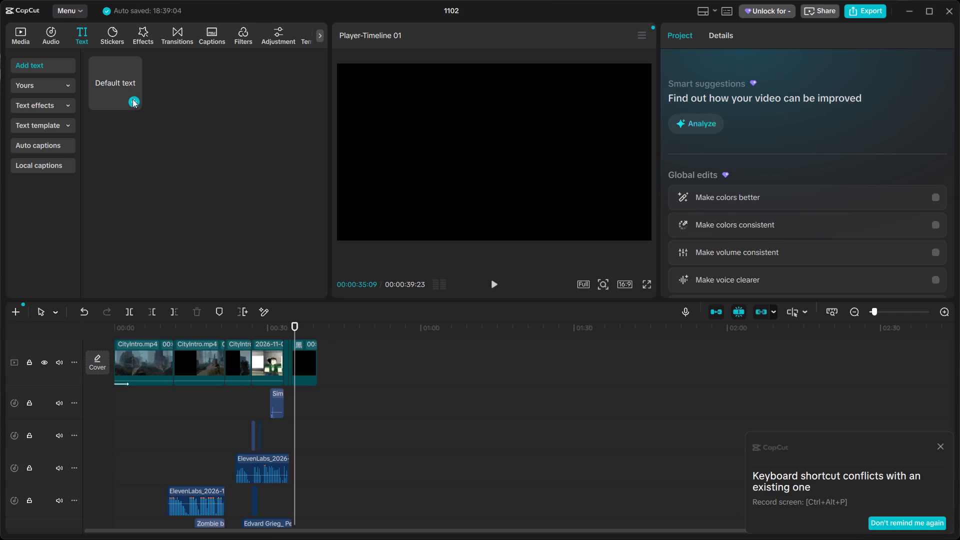
left_click(134, 101)
Replace the default text with THE PLAN, keeping the title centred in the frame.
left_click(812, 107)
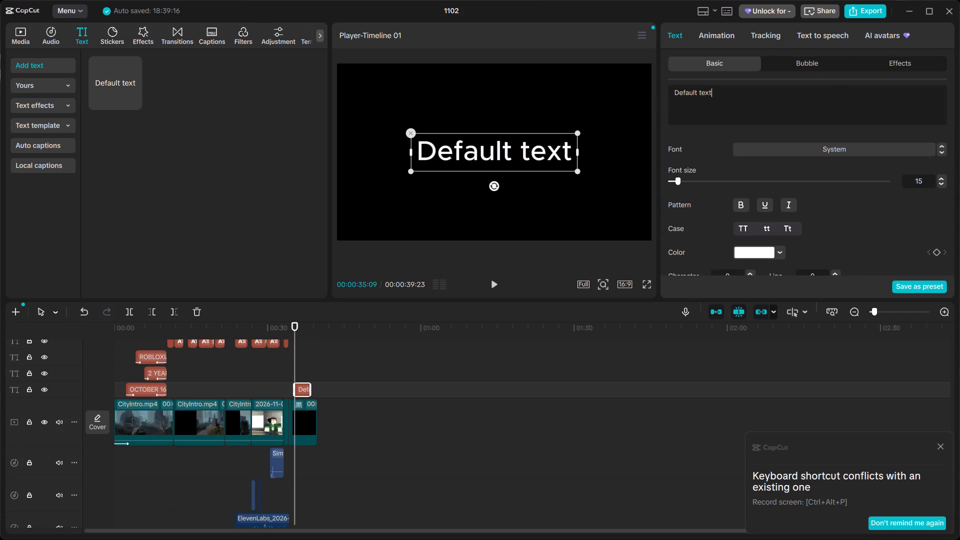
key("ctrl+a")
type("THE PP")
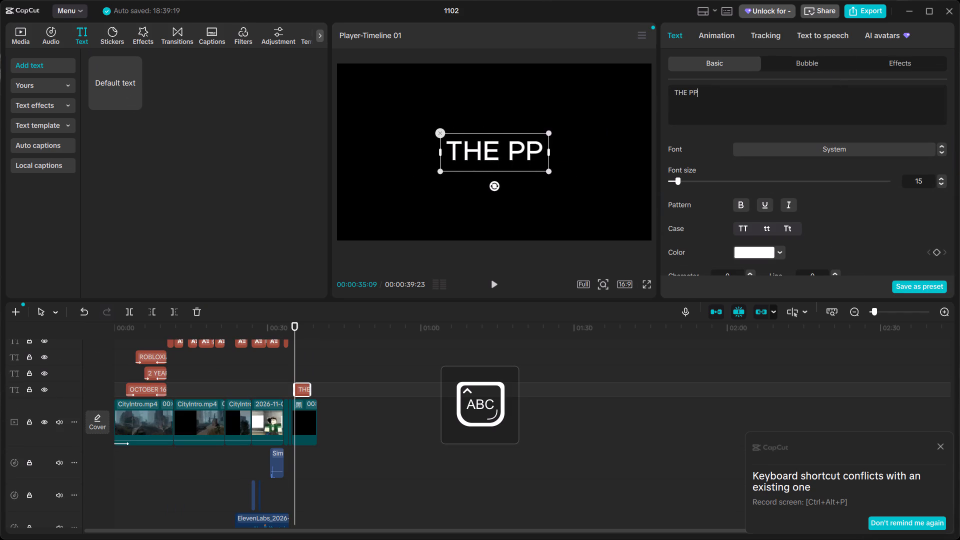
key("BackSpace")
type("LLA")
key("BackSpace")
key("BackSpace")
key("a")
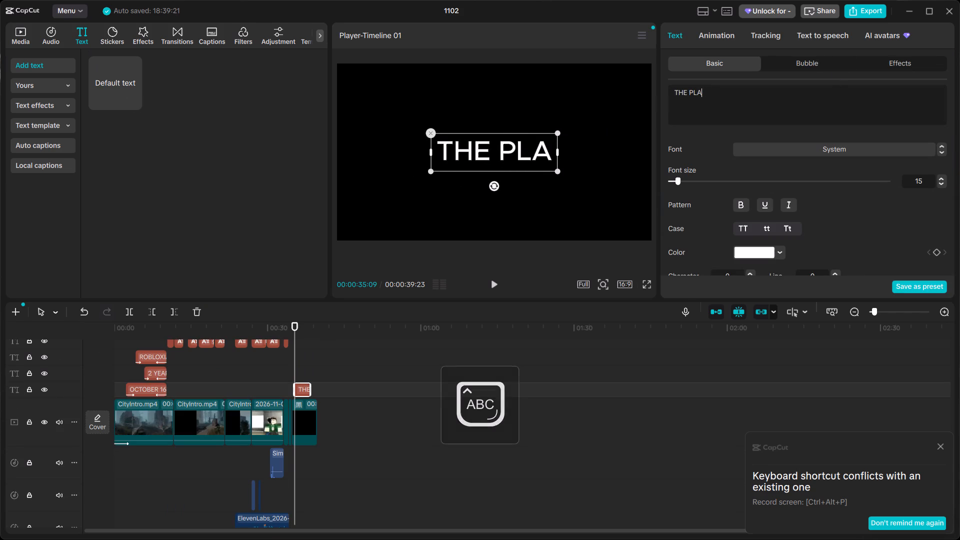
key("n")
left_click(536, 147)
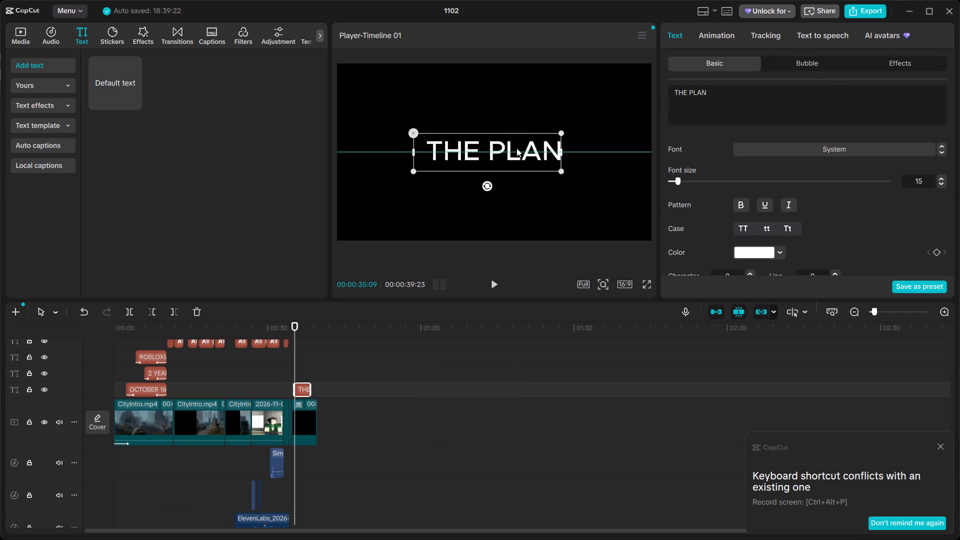
Search the available fonts for "digital" for the THE PLAN title.
left_click(862, 150)
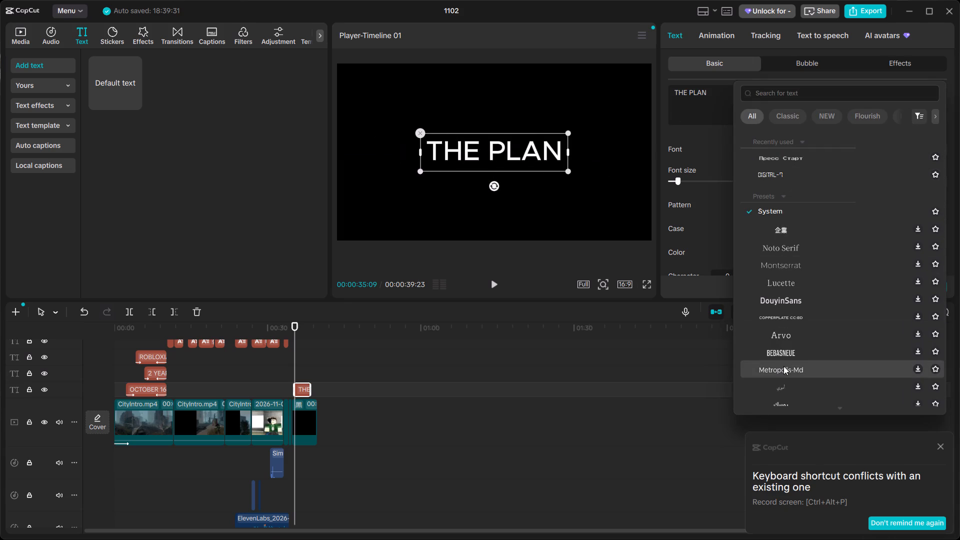
scroll(781, 357, "down", 4)
scroll(781, 357, "up", 9)
left_click(830, 76)
left_click(807, 154)
left_click(843, 101)
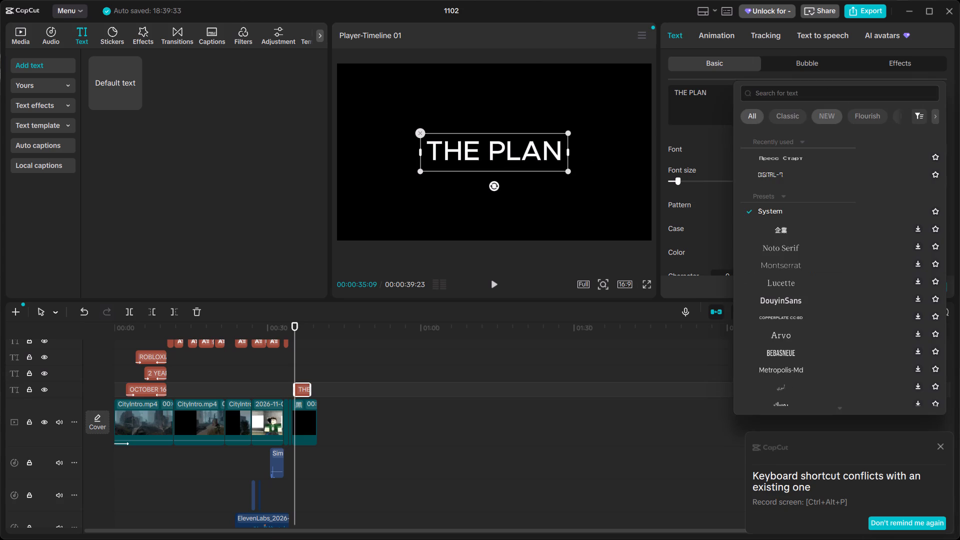
left_click(848, 94)
type("DIG")
key("BackSpace")
key("BackSpace")
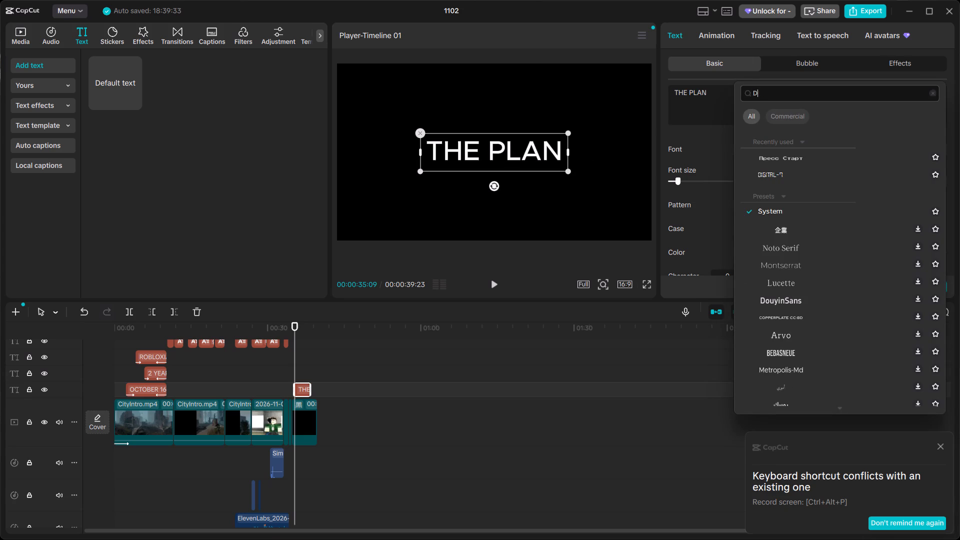
key("BackSpace")
type("digital")
key("Return")
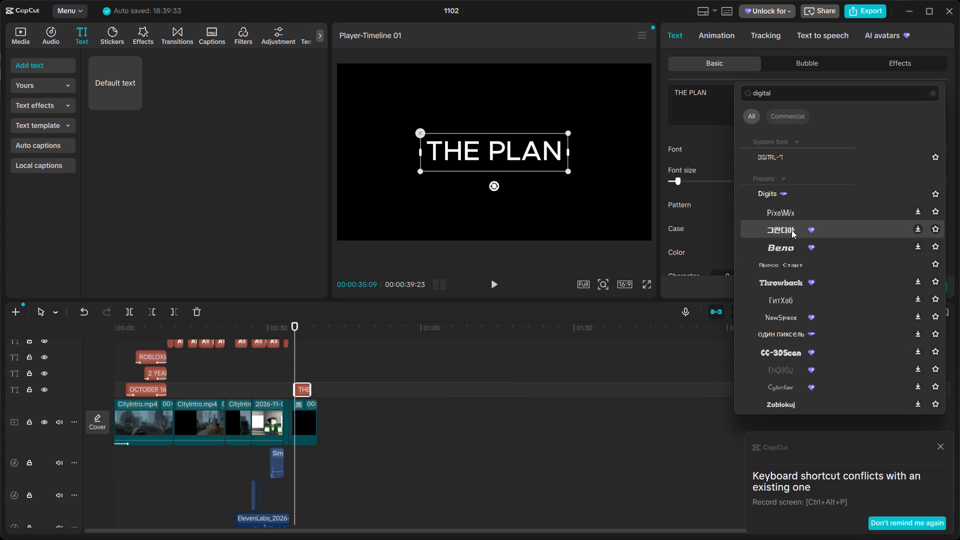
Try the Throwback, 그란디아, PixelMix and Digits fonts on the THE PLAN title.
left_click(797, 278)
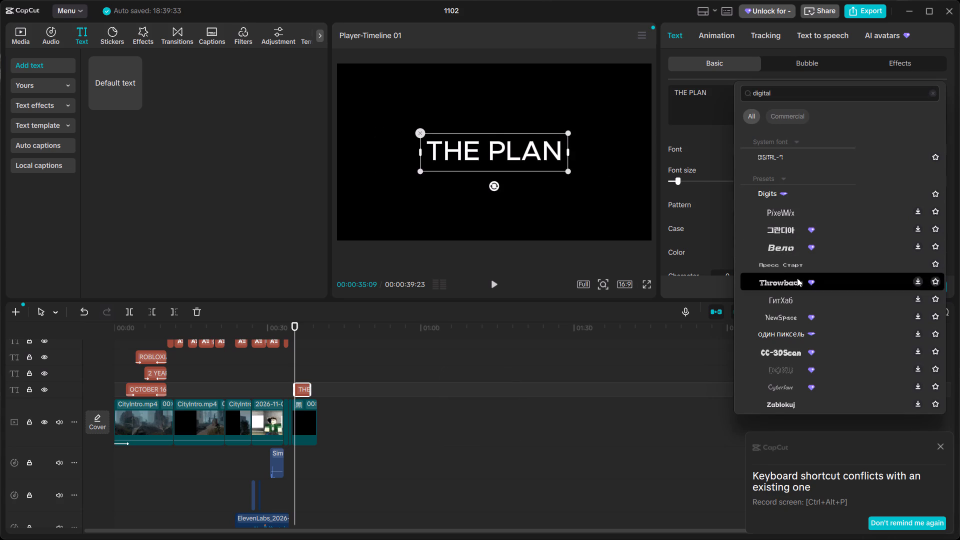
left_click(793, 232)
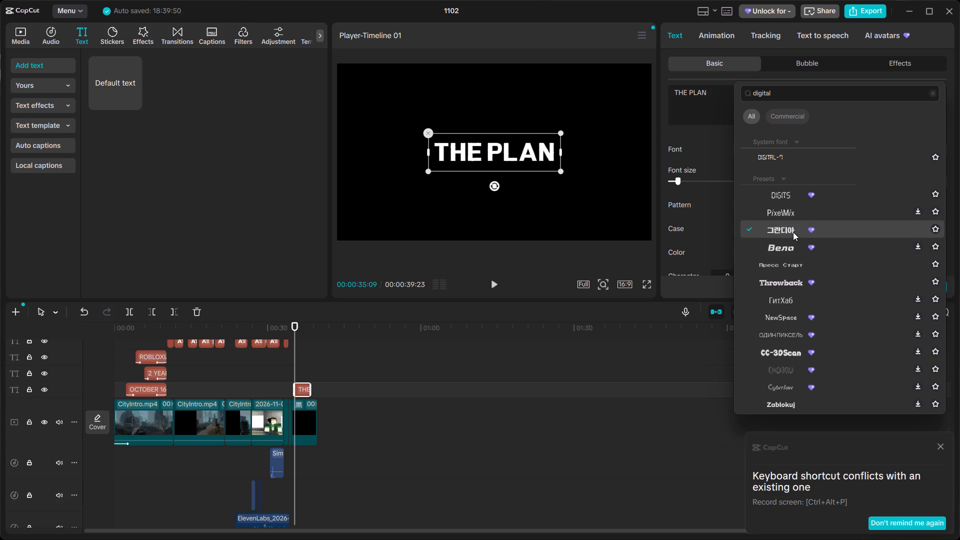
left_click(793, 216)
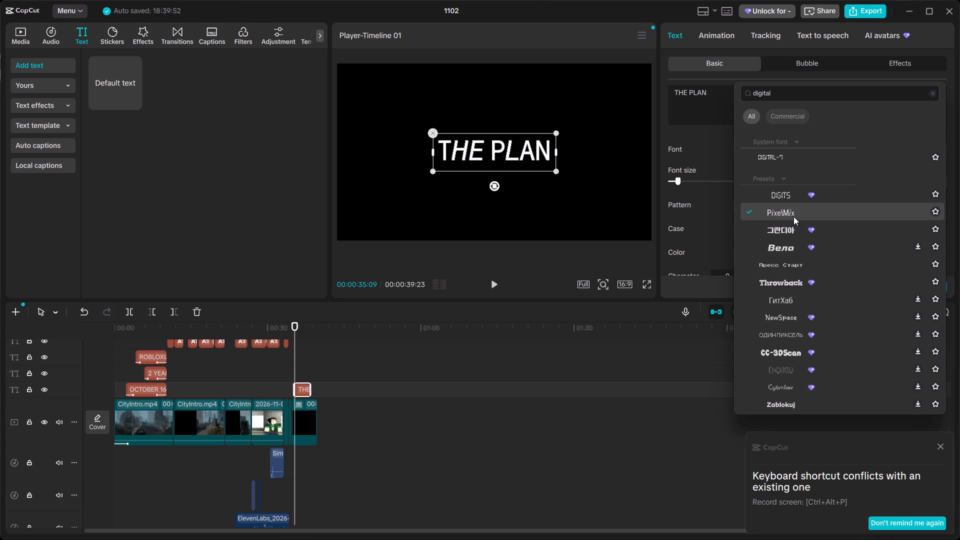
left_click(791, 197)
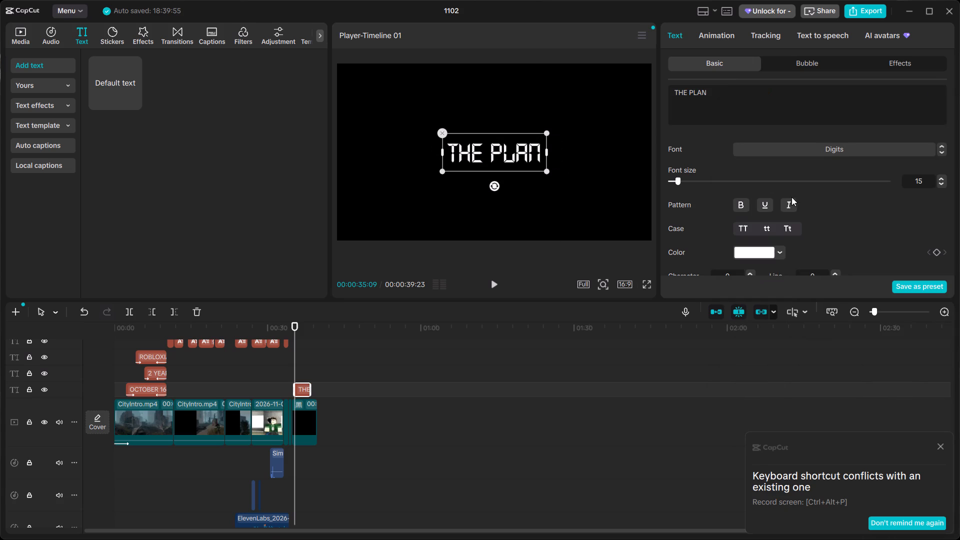
Search the available fonts for "Digital" for the THE PLAN title.
left_click(811, 153)
scroll(804, 177, "up", 4)
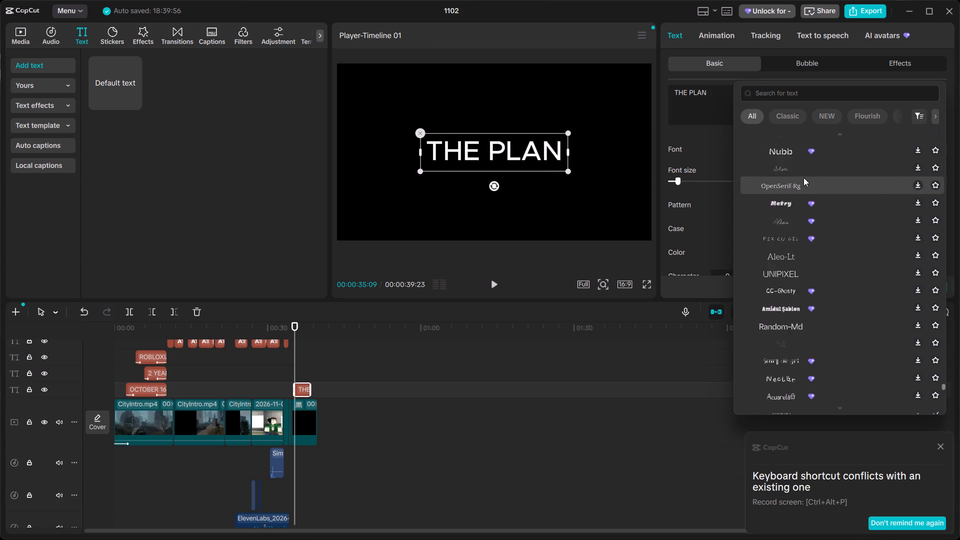
scroll(803, 177, "up", 3)
left_click(802, 75)
left_click(816, 148)
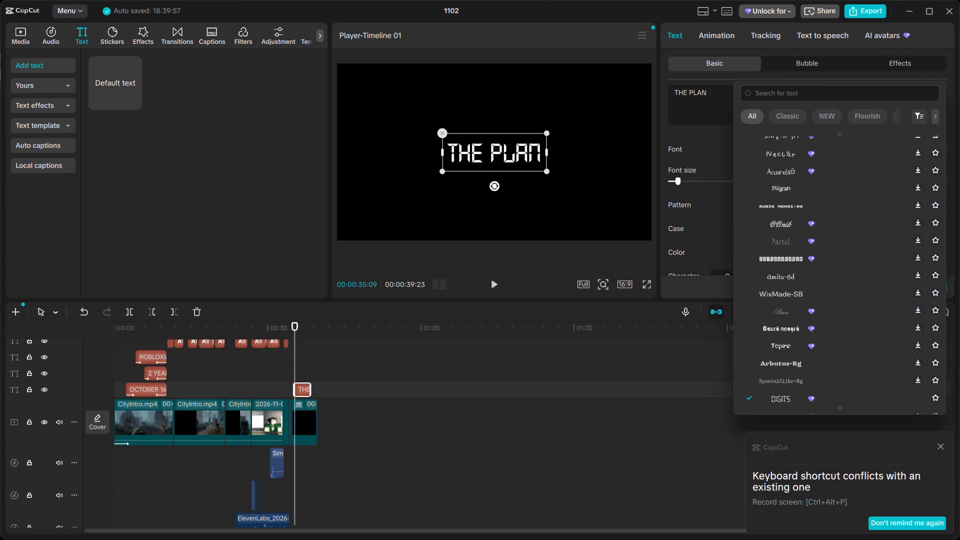
left_click(825, 95)
type("Digital")
key("Return")
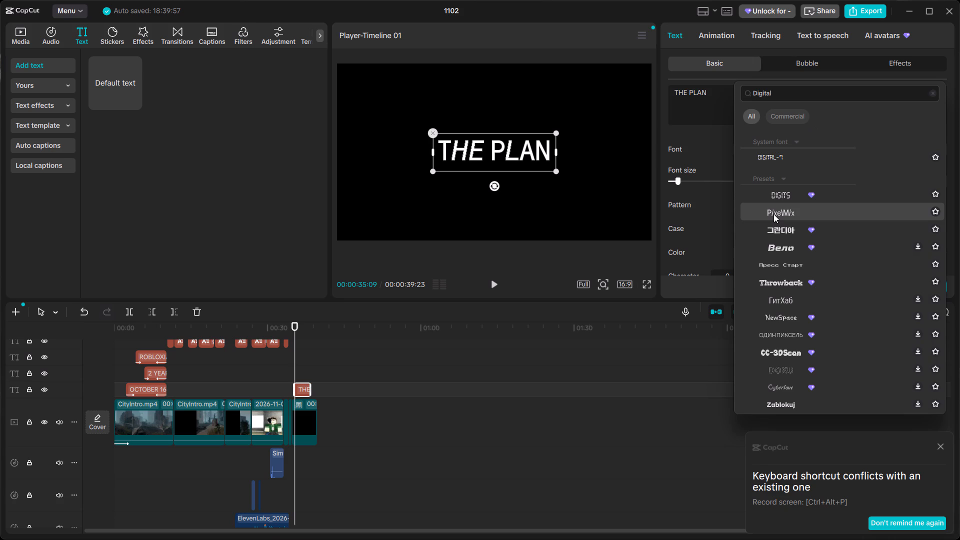
Try the Вело, ГитХаб and NewSpace fonts on the THE PLAN title, settling on PixelMix.
left_click(771, 244)
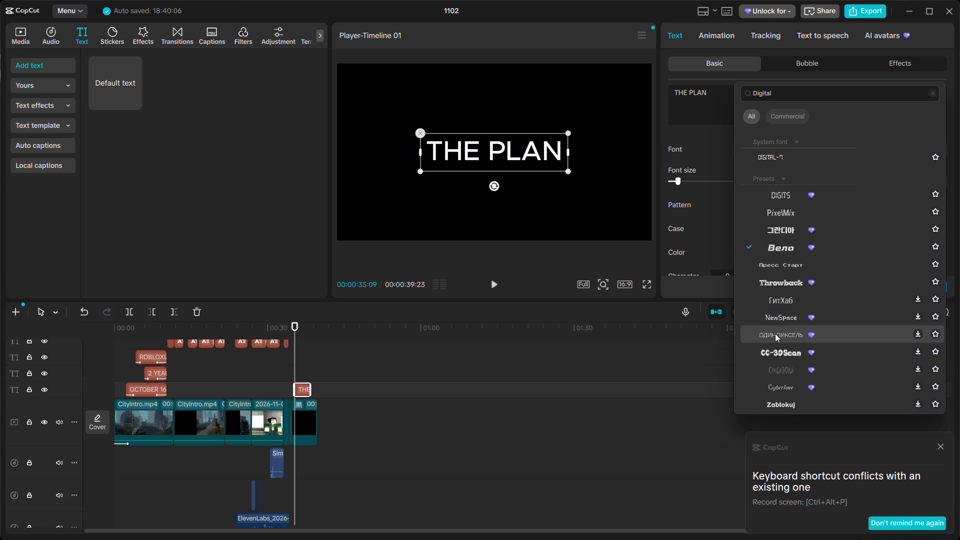
left_click(776, 302)
left_click(775, 316)
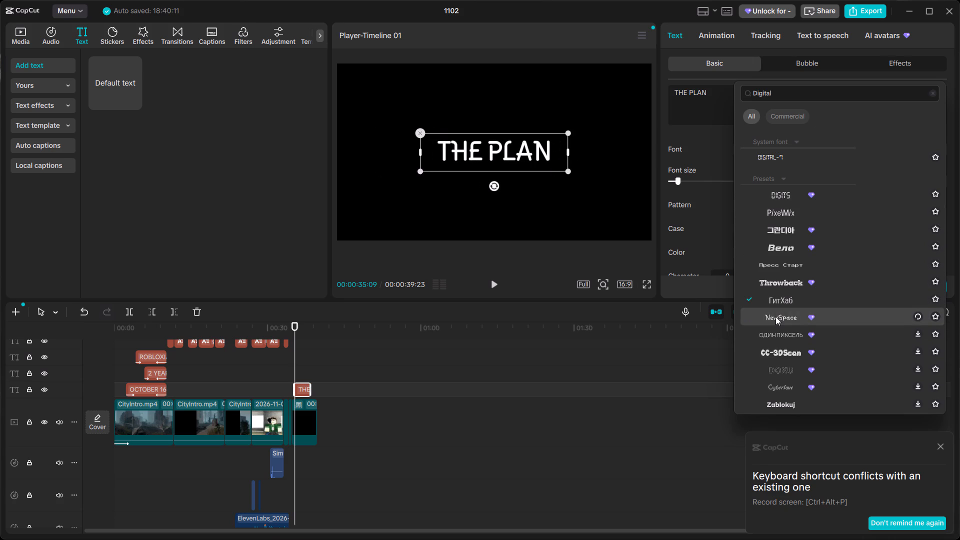
left_click(787, 210)
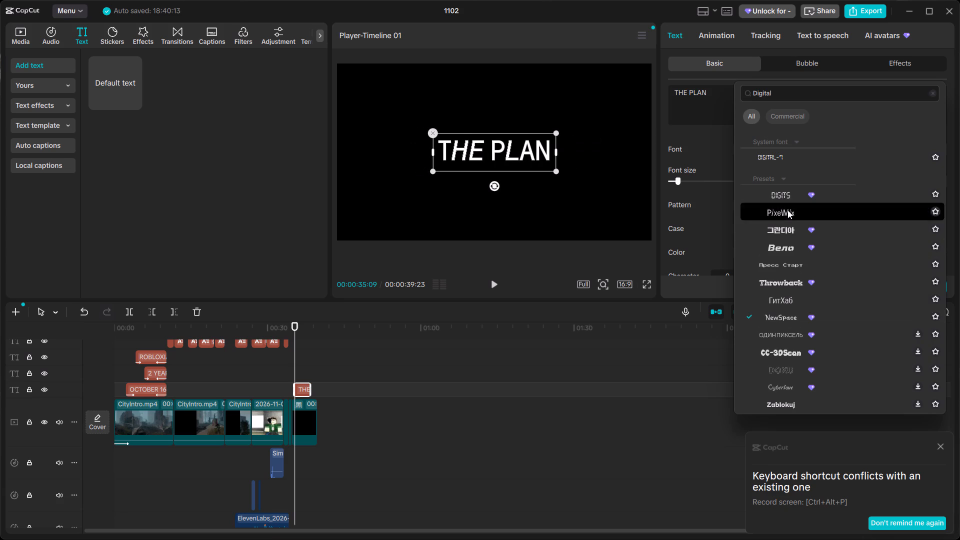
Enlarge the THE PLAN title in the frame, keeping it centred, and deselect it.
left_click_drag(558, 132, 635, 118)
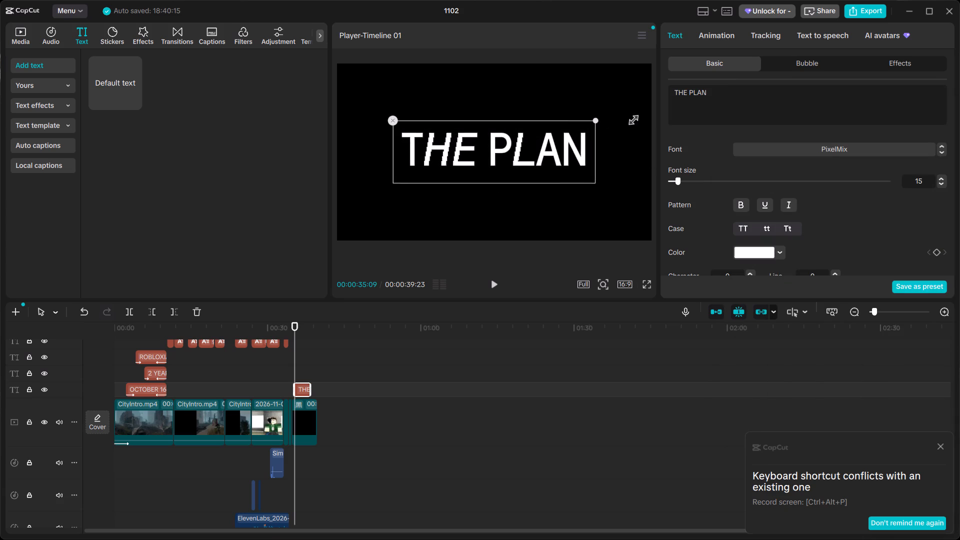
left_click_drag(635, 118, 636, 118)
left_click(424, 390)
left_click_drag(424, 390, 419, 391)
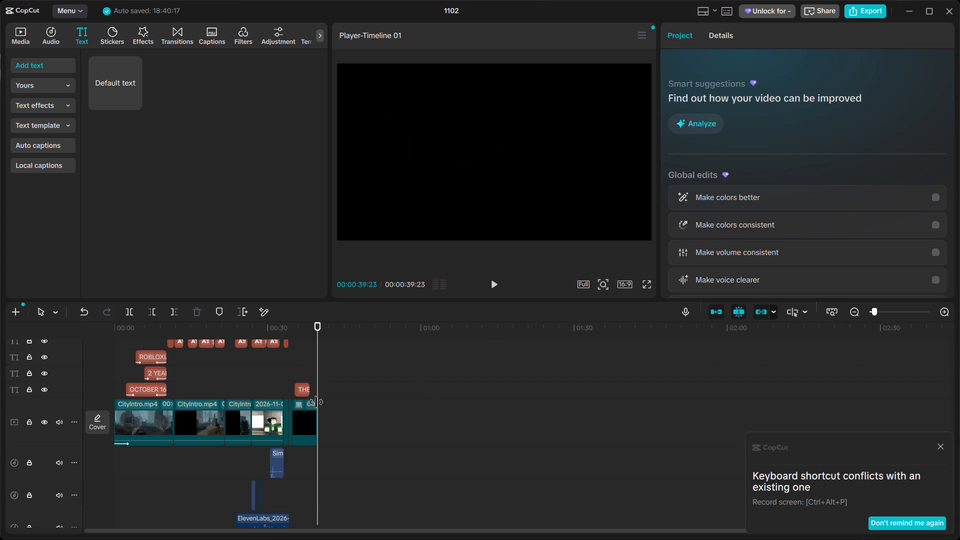
Search the sound effects library for "impact".
left_click(37, 34)
left_click(47, 34)
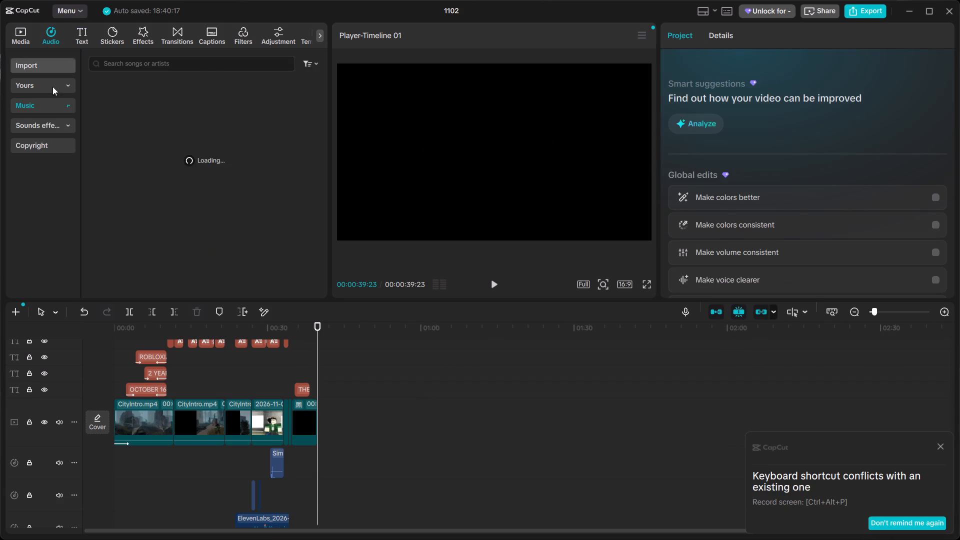
left_click(52, 98)
left_click(49, 123)
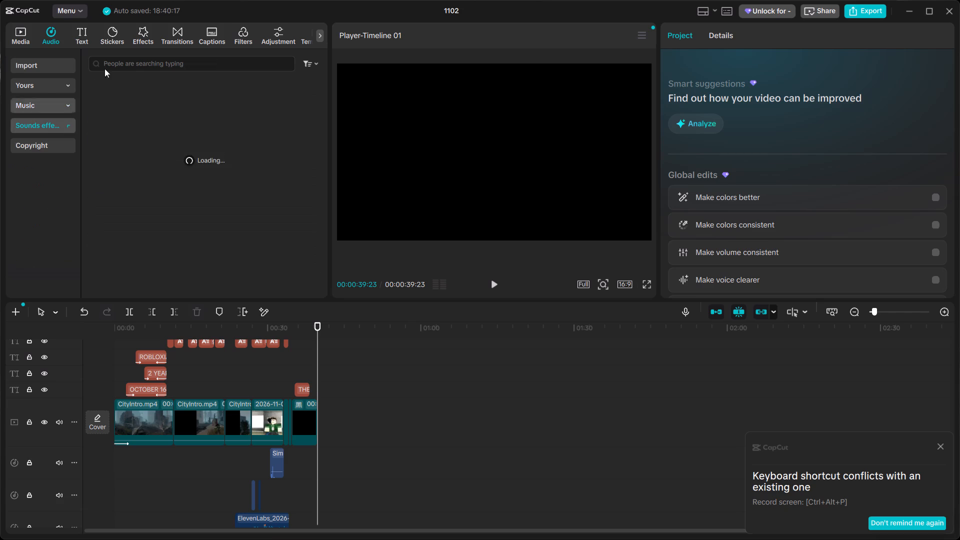
left_click(164, 61)
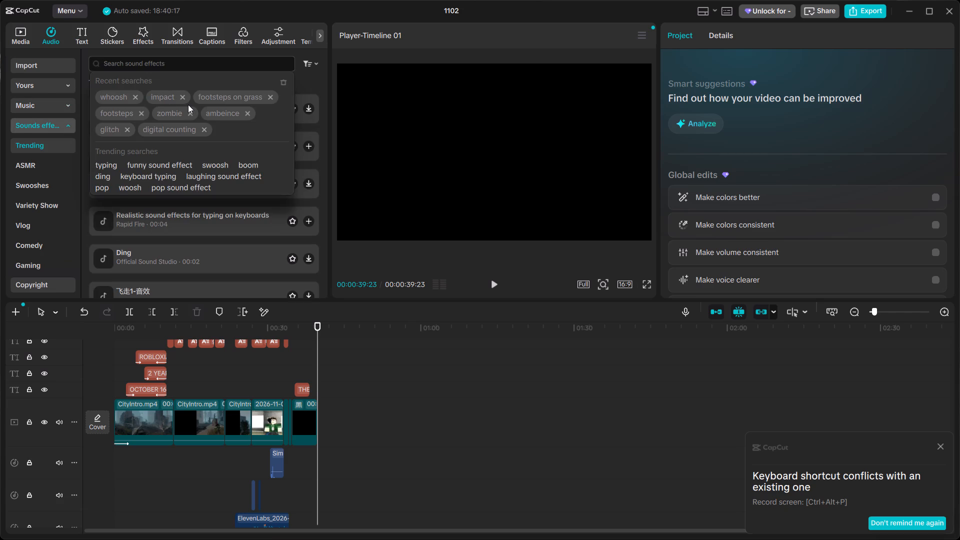
type("impact")
key("Return")
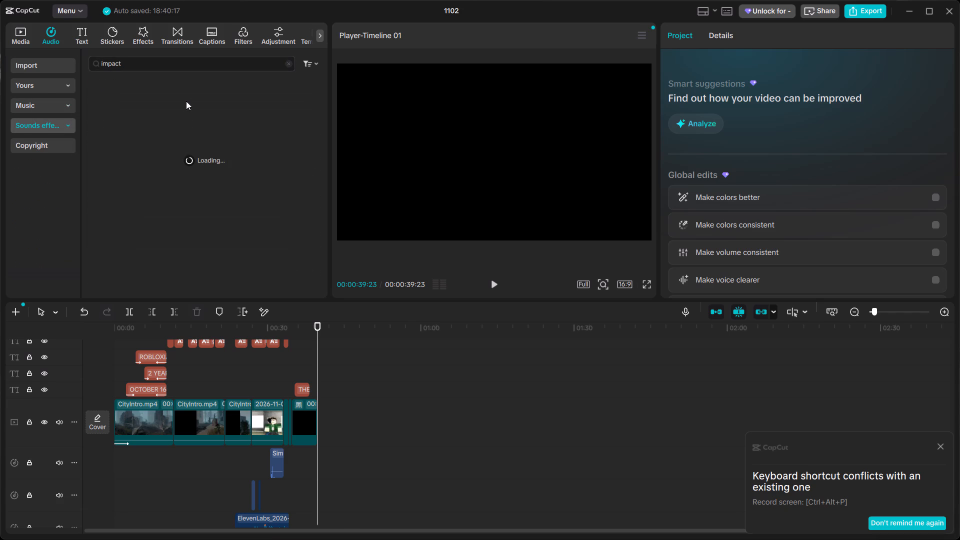
Audition the 7-second Impact, Bass impact(1171693) and Sundon: Impact sound effects to compare them.
left_click(158, 112)
left_click(144, 98)
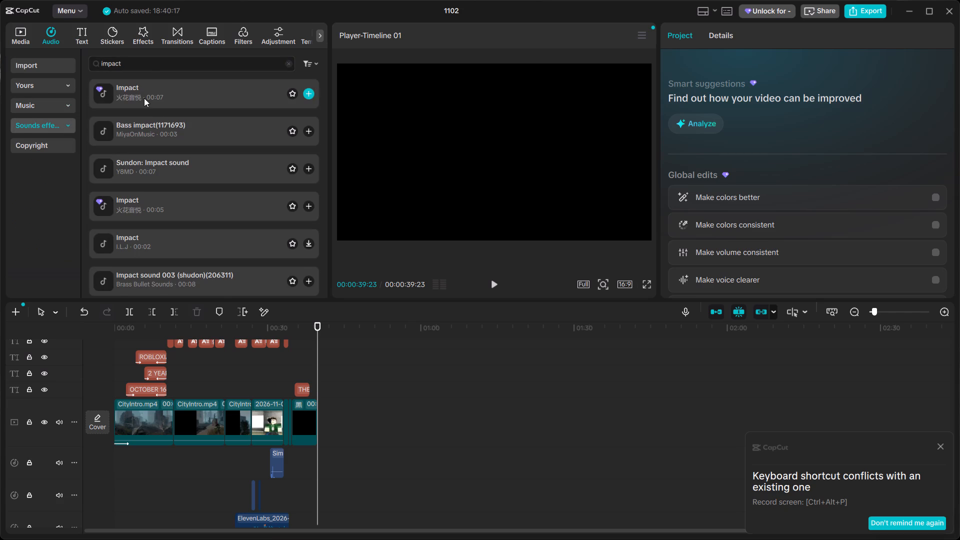
left_click(164, 127)
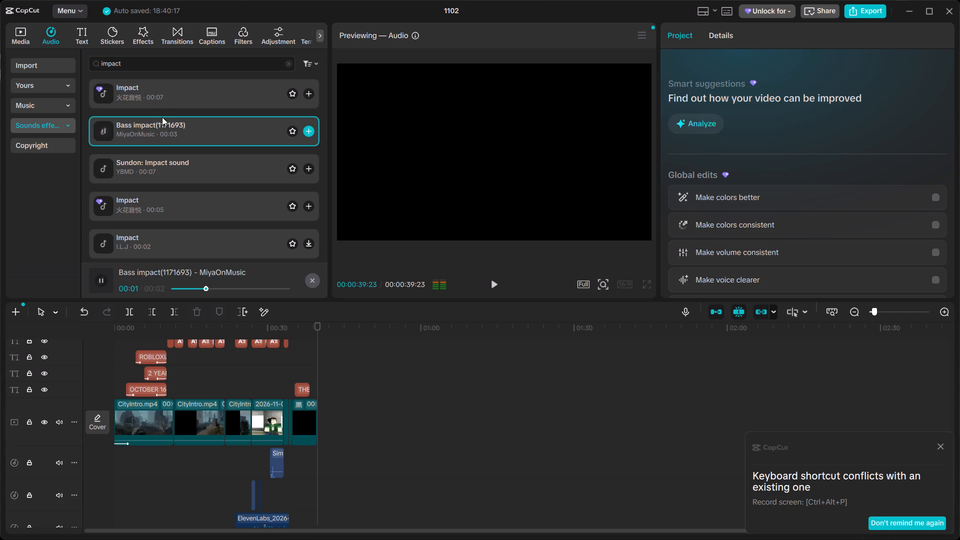
left_click(163, 105)
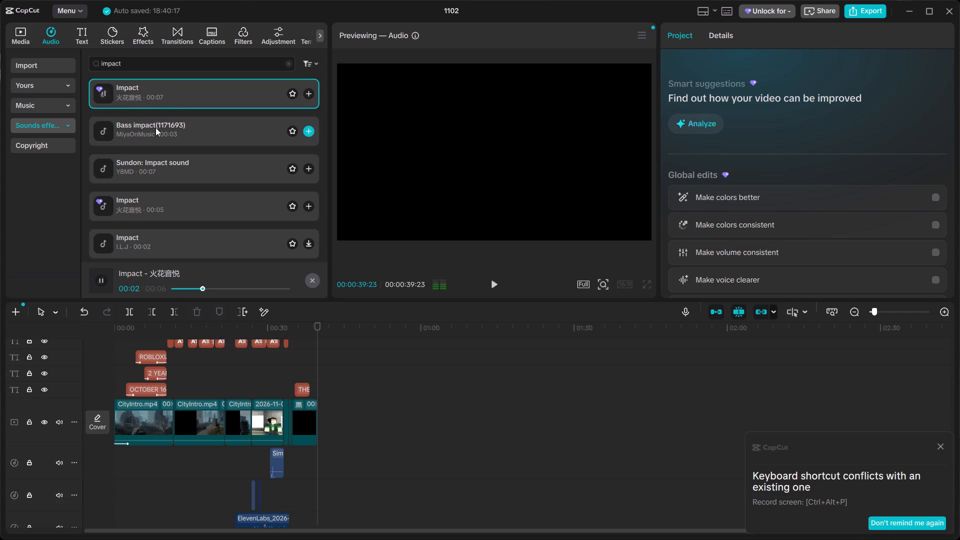
double_click(155, 127)
left_click(159, 100)
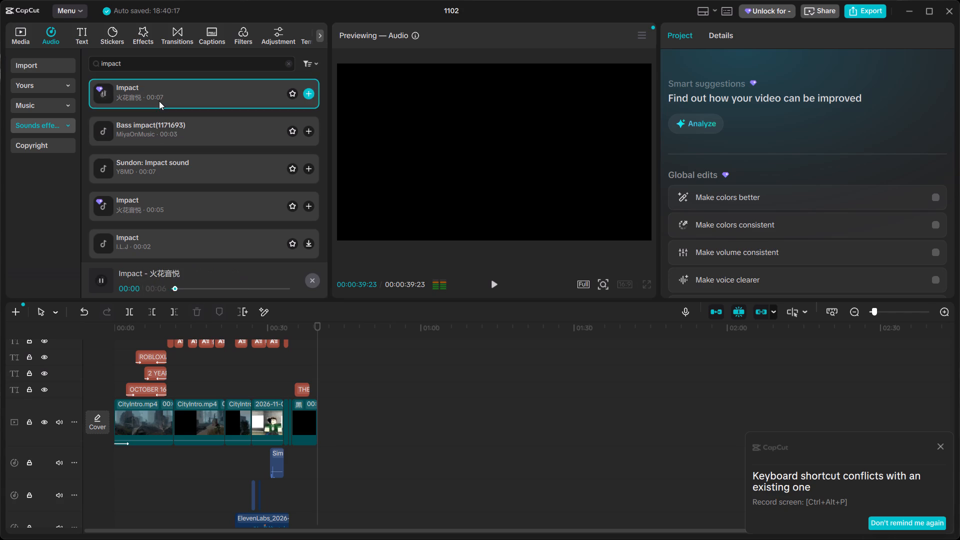
left_click(159, 158)
left_click(157, 96)
Add the 7-second Impact sound effect near the start of the black clip and raise its volume.
left_click_drag(152, 93, 278, 377)
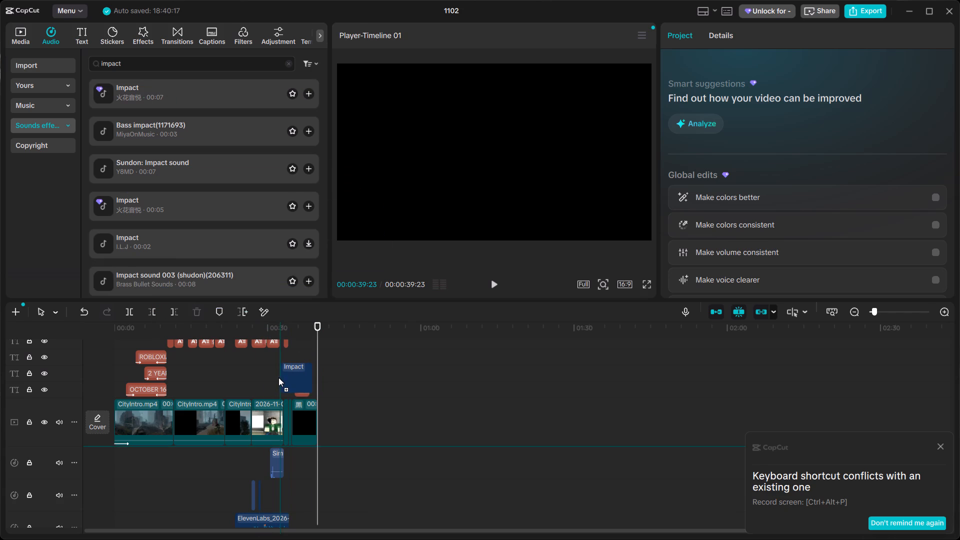
left_click_drag(278, 377, 296, 368)
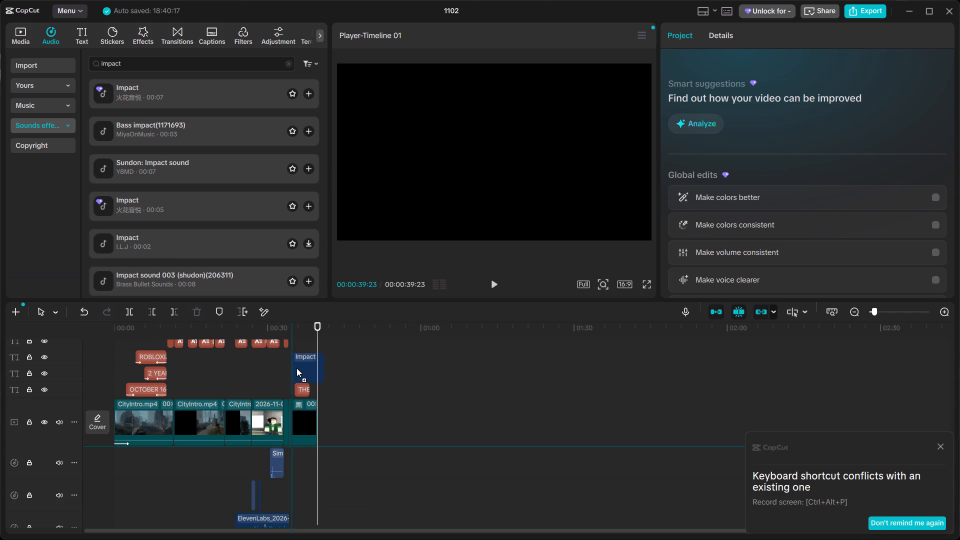
left_click_drag(296, 368, 295, 367)
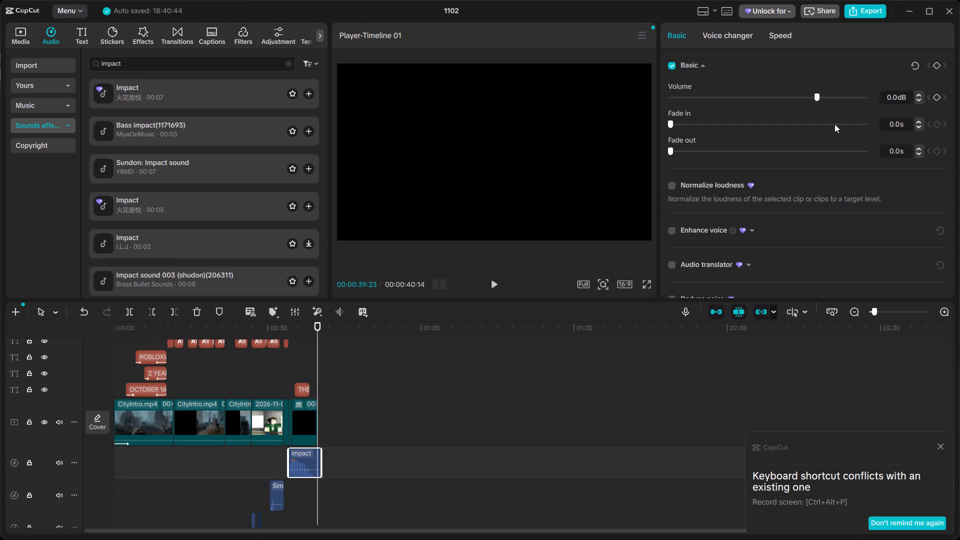
left_click_drag(815, 94, 838, 97)
Play from 00:00:32:14 into the title card to check the impact sound's timing.
left_click(277, 365)
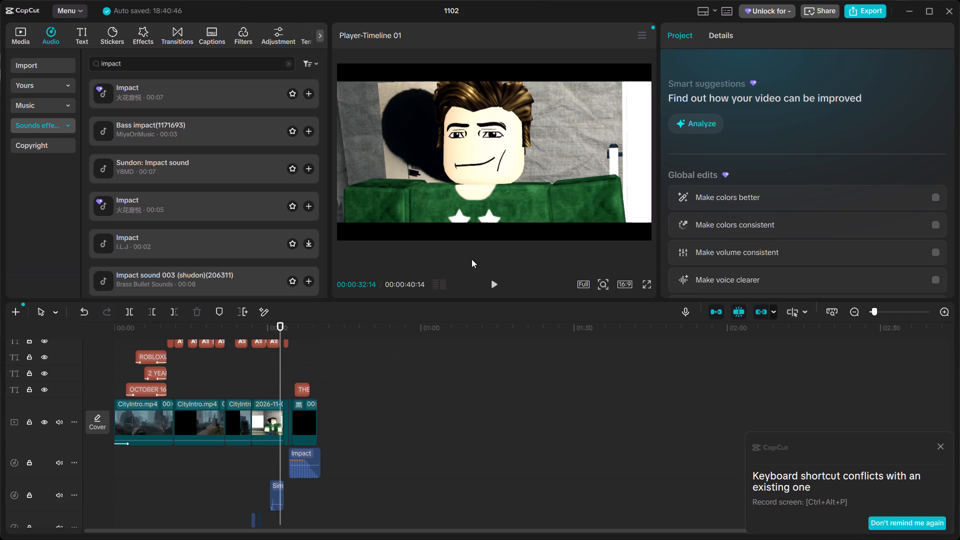
left_click(499, 279)
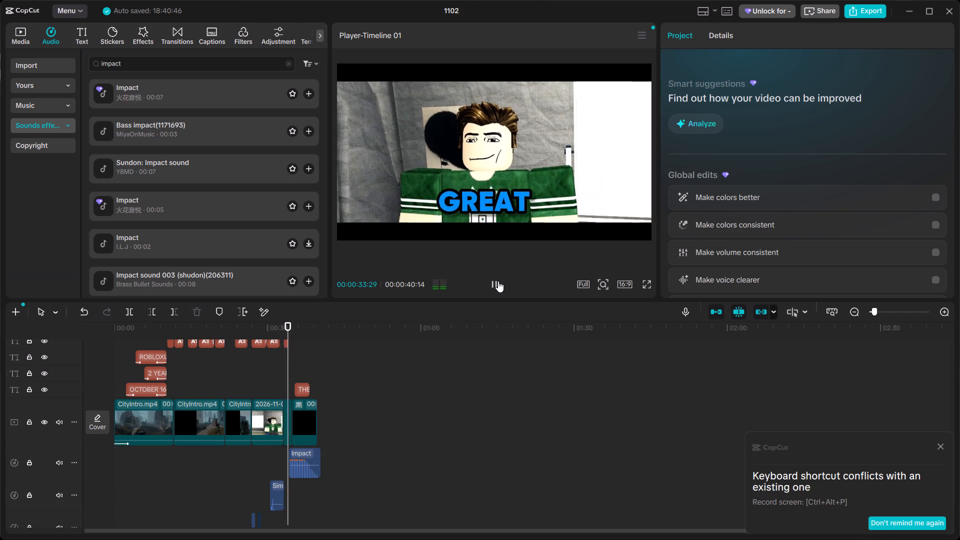
double_click(497, 281)
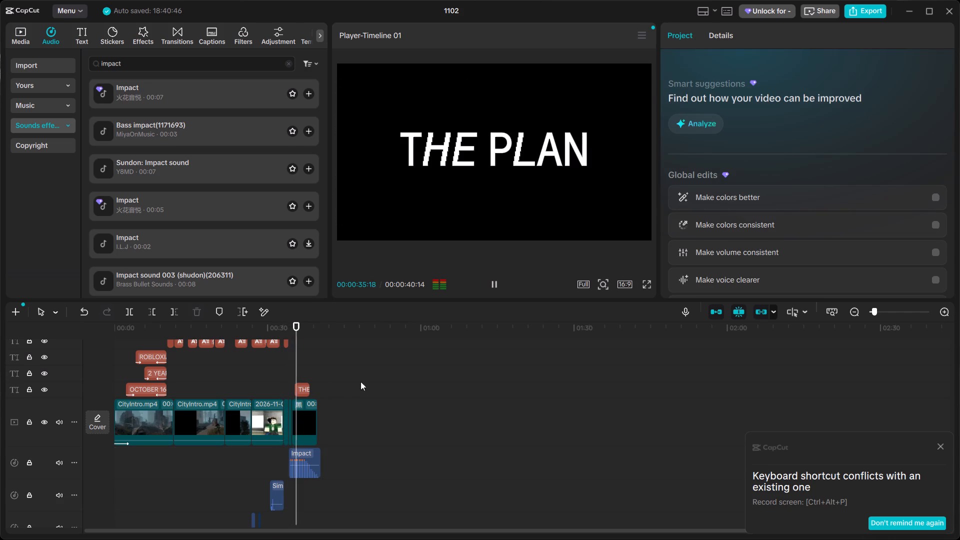
Align the starts of the THE PLAN title and the Impact sound with the start of the black clip.
scroll(313, 387, "up", 3)
scroll(313, 387, "up", 14, "ctrl")
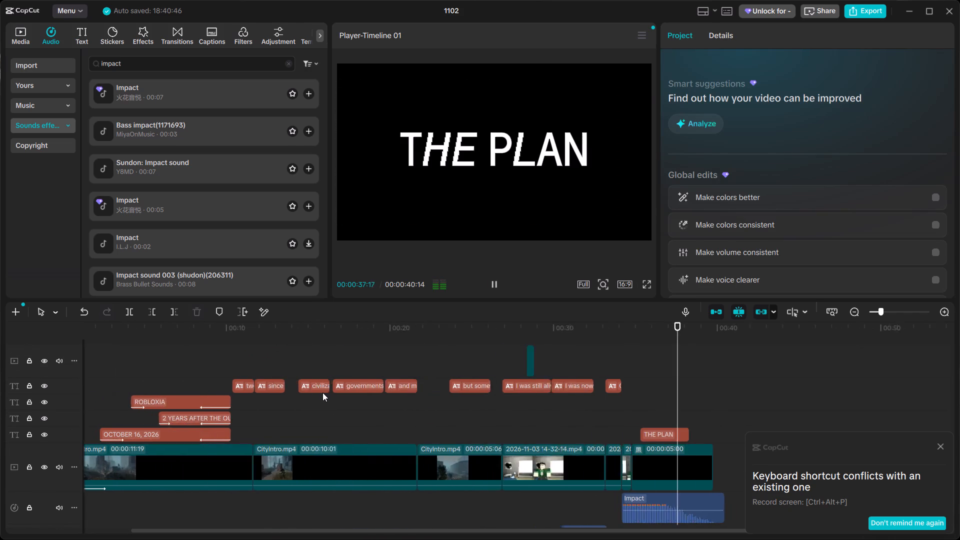
scroll(555, 392, "down", 1)
left_click_drag(651, 420, 639, 419)
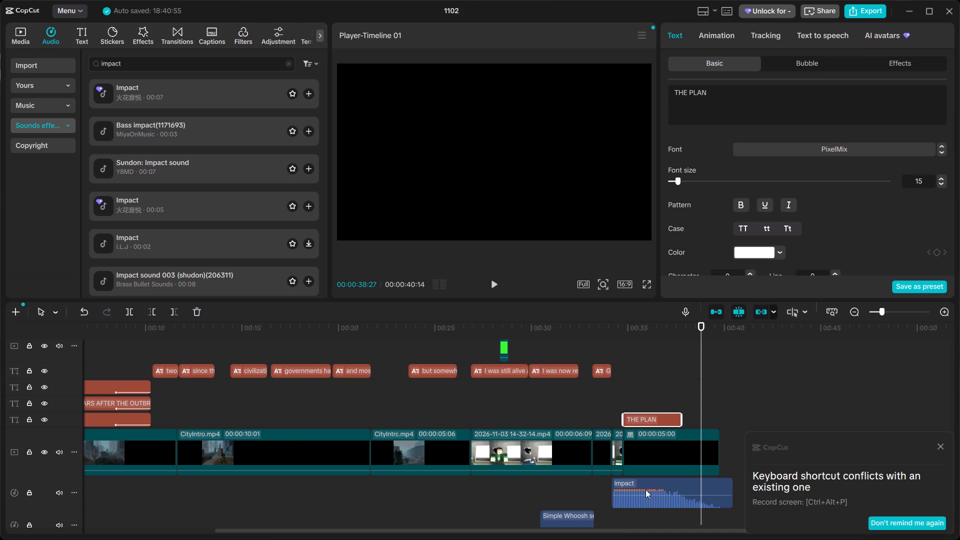
left_click_drag(633, 490, 646, 490)
Play from 00:00:33:08 through the THE PLAN title card to check the new alignment.
left_click(591, 488)
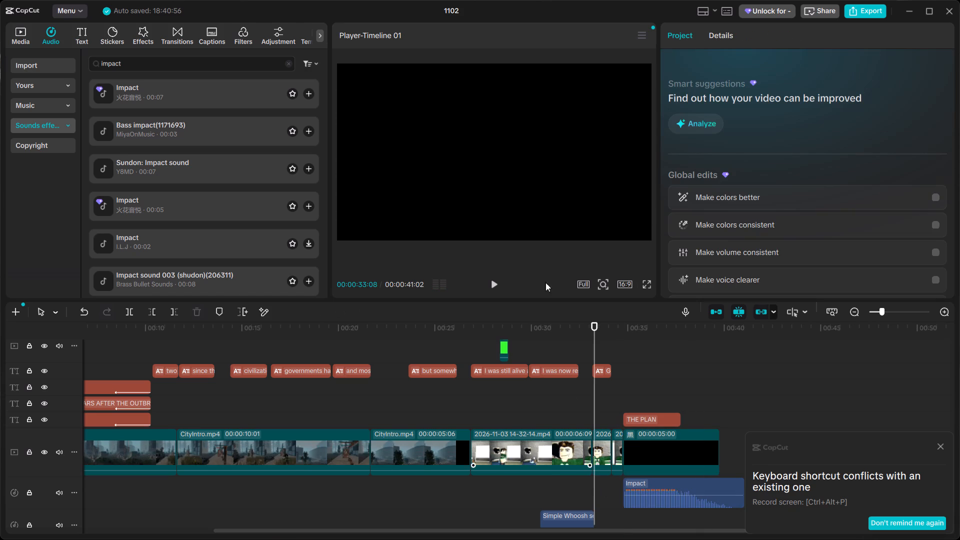
left_click(492, 278)
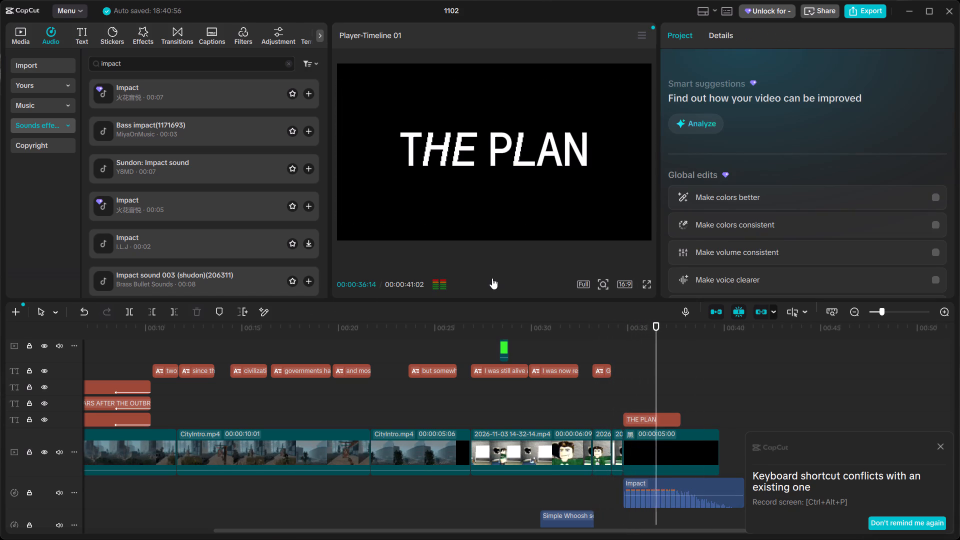
left_click(492, 278)
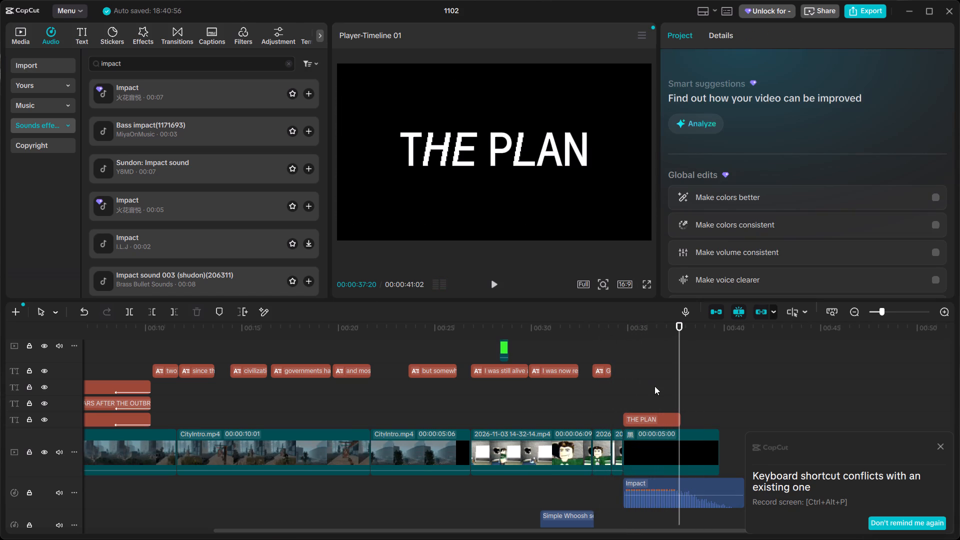
Scale the THE PLAN title down to 100%, keeping it centred in the frame.
scroll(651, 394, "down", 5, "ctrl")
left_click(555, 418)
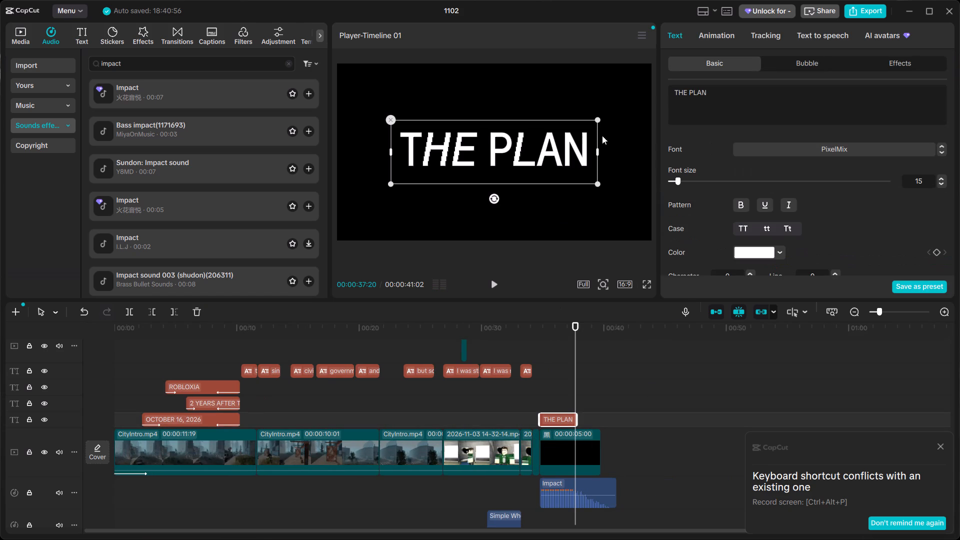
left_click_drag(600, 121, 537, 153)
left_click(510, 153)
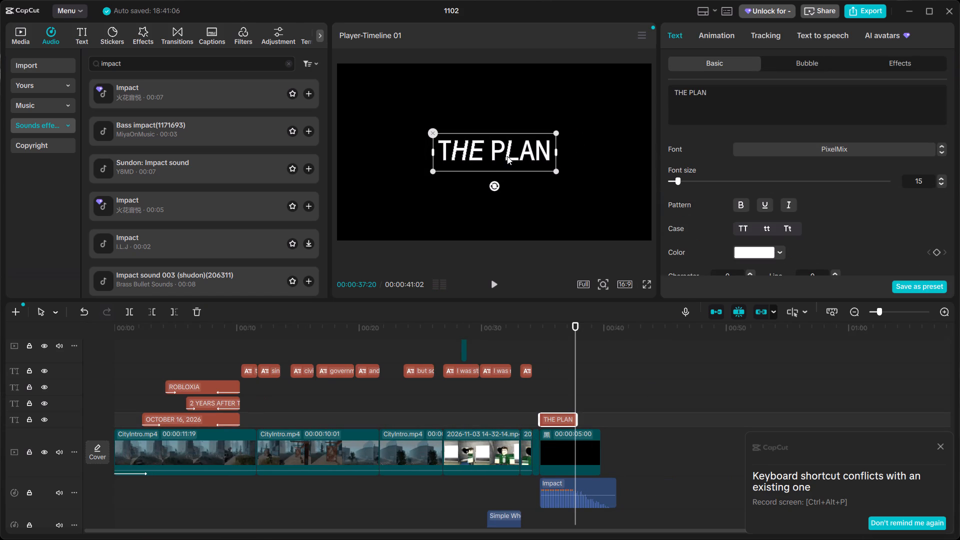
Add a scale keyframe at 100% to the THE PLAN title at its start, 00:00:34:23.
left_click_drag(576, 388, 573, 389)
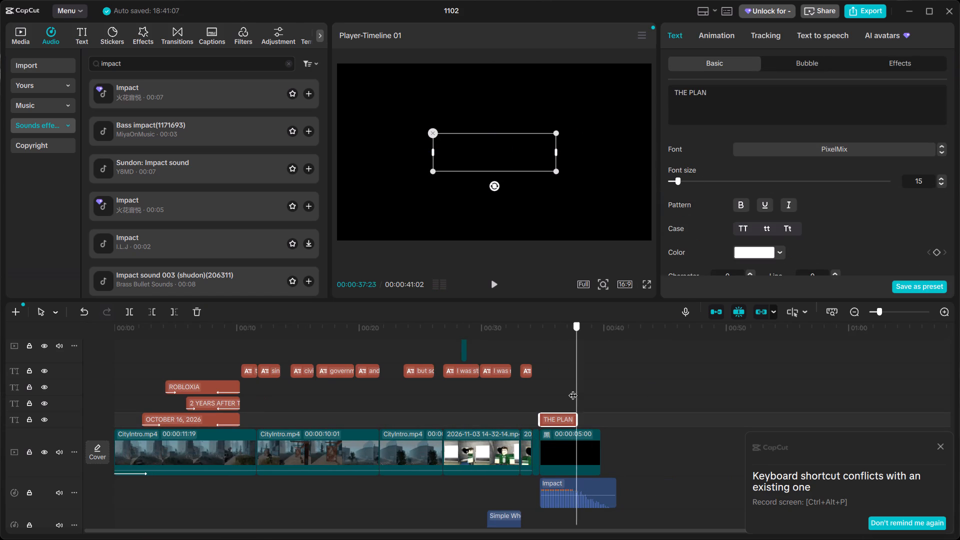
left_click_drag(573, 389, 541, 395)
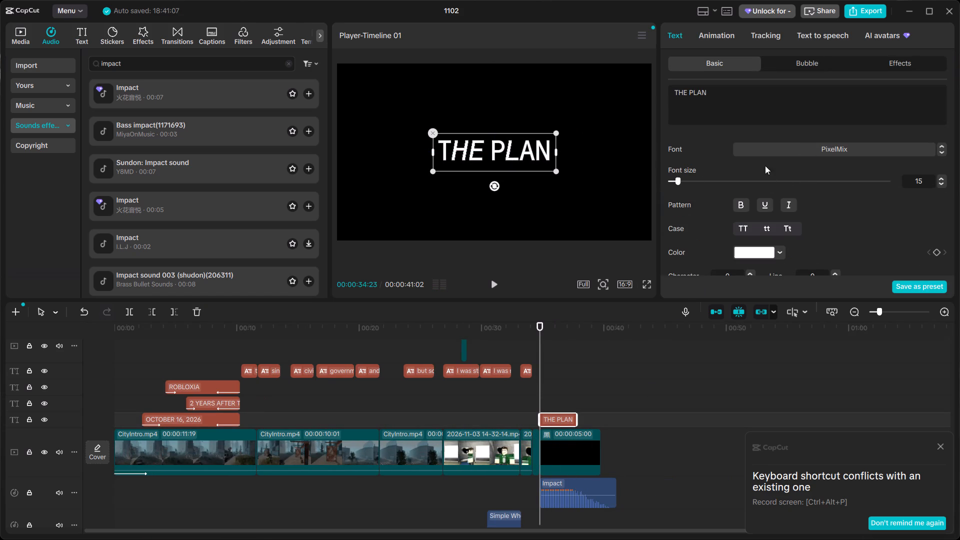
scroll(832, 196, "down", 3)
scroll(827, 195, "up", 2)
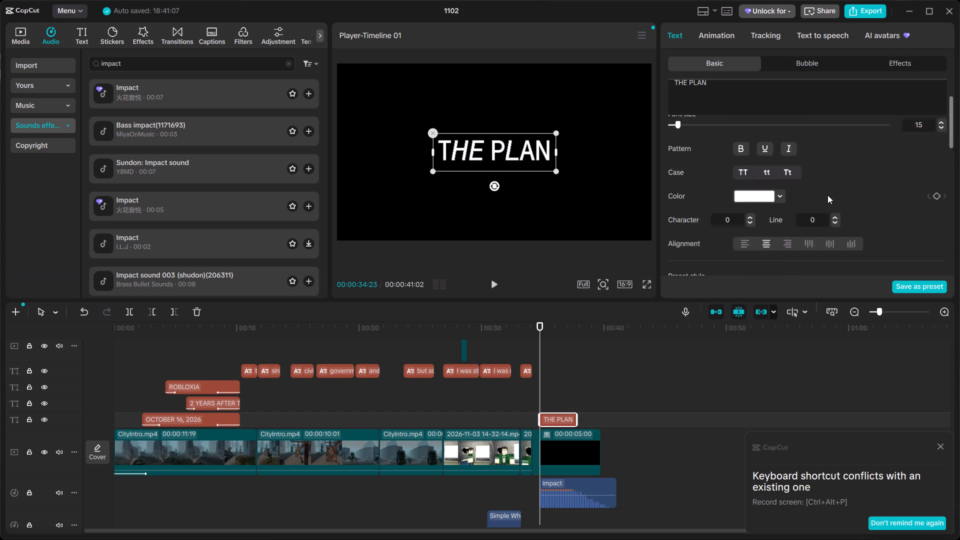
scroll(827, 195, "up", 1)
scroll(827, 195, "down", 5)
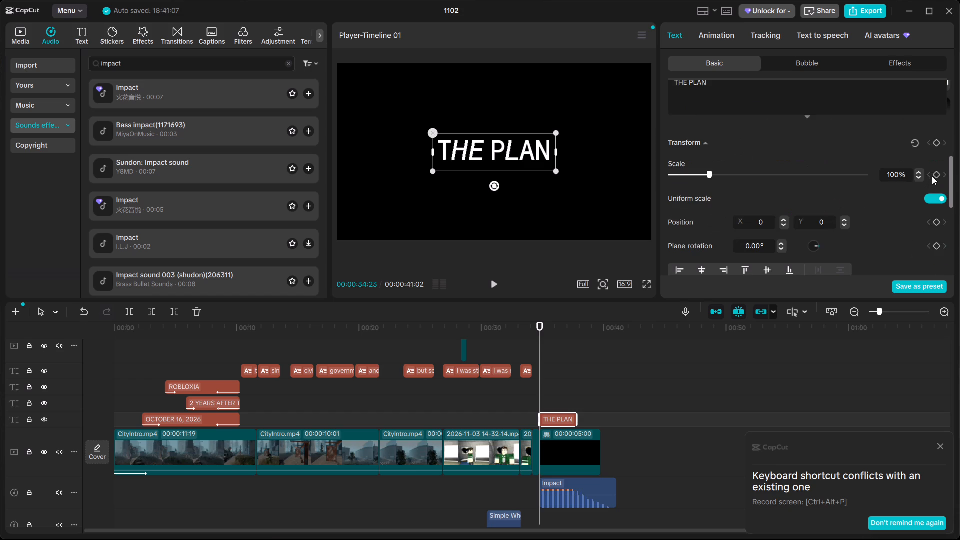
left_click(932, 176)
left_click(933, 175)
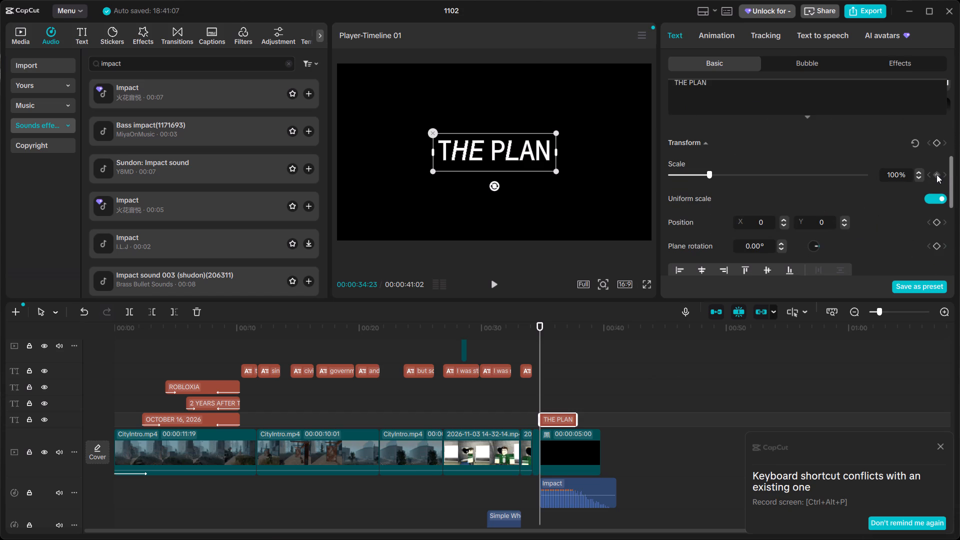
left_click(937, 172)
At 00:00:37:03, enlarge the THE PLAN title to about 181% scale so a second keyframe makes it grow.
left_click_drag(541, 326, 558, 329)
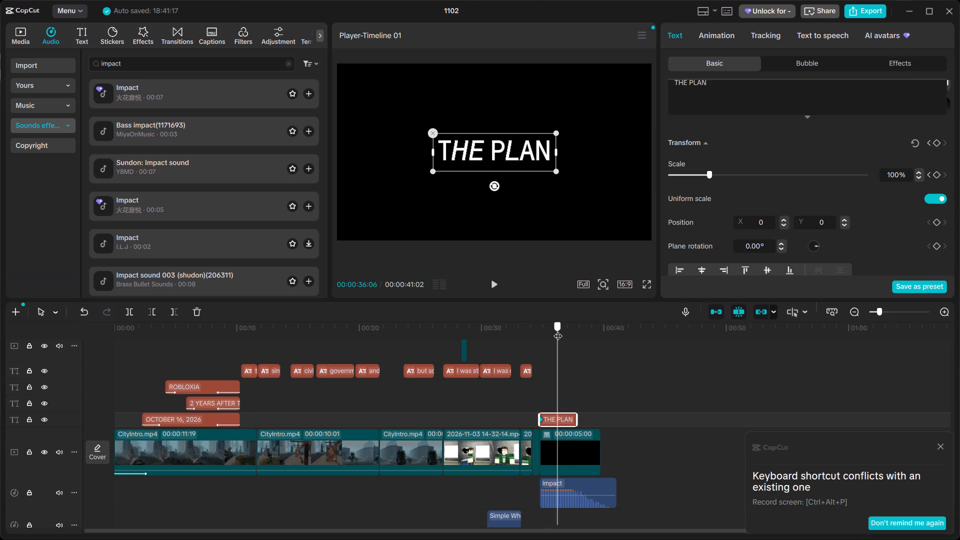
left_click_drag(558, 329, 568, 329)
left_click_drag(712, 172, 741, 172)
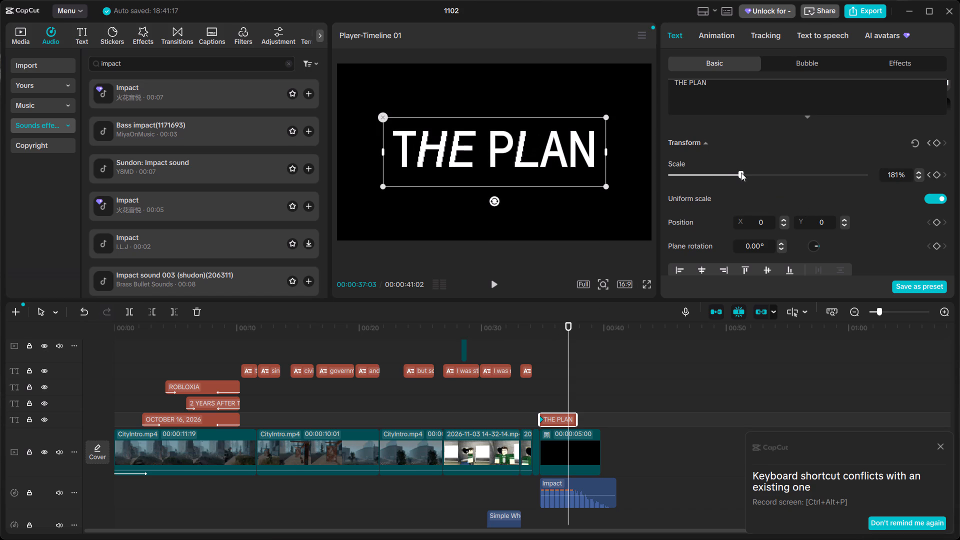
left_click_drag(741, 172, 741, 172)
Play from 00:00:33:08 into the title card to check the THE PLAN scale-up animation.
left_click(519, 401)
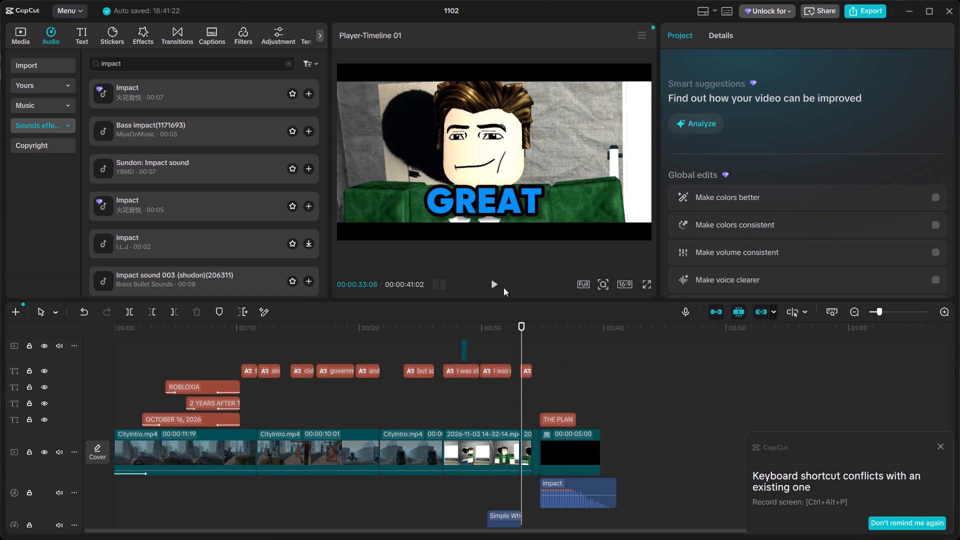
left_click(496, 285)
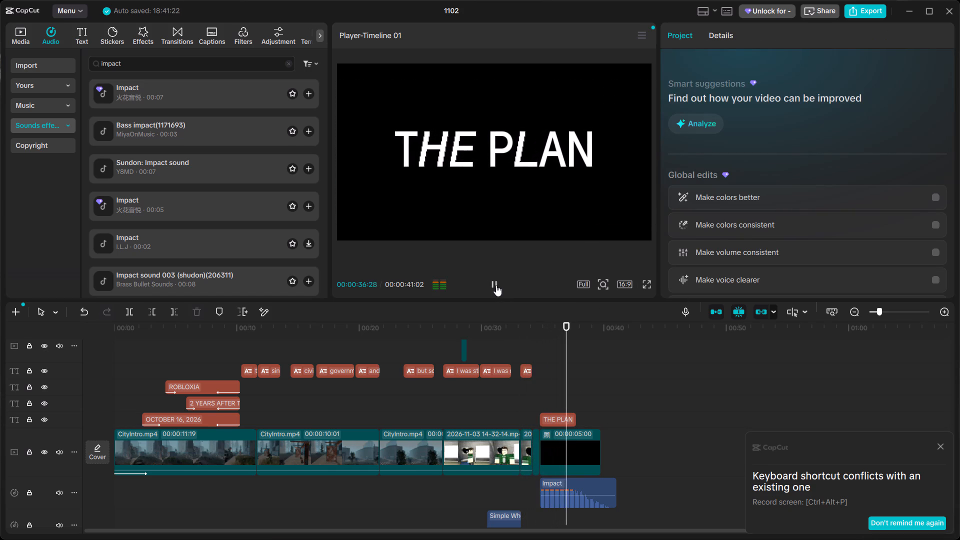
left_click(496, 285)
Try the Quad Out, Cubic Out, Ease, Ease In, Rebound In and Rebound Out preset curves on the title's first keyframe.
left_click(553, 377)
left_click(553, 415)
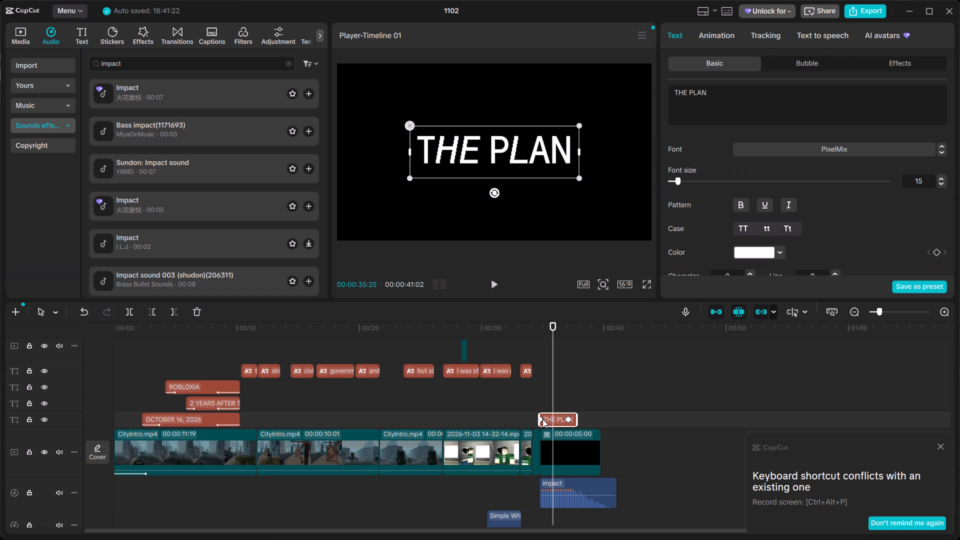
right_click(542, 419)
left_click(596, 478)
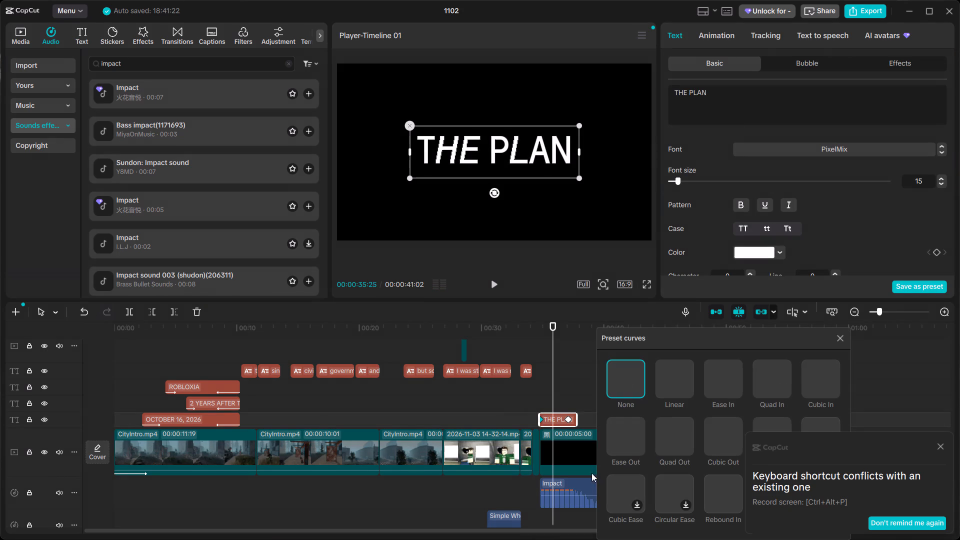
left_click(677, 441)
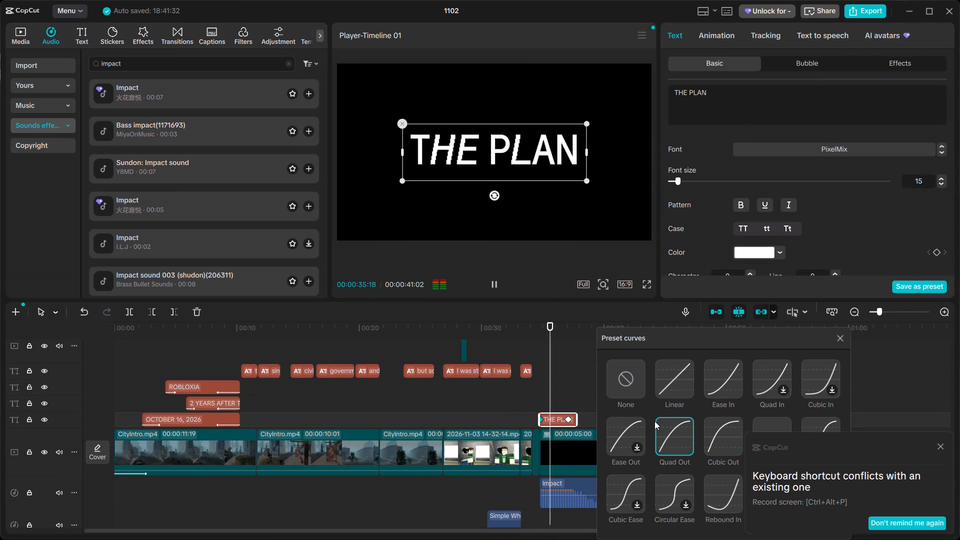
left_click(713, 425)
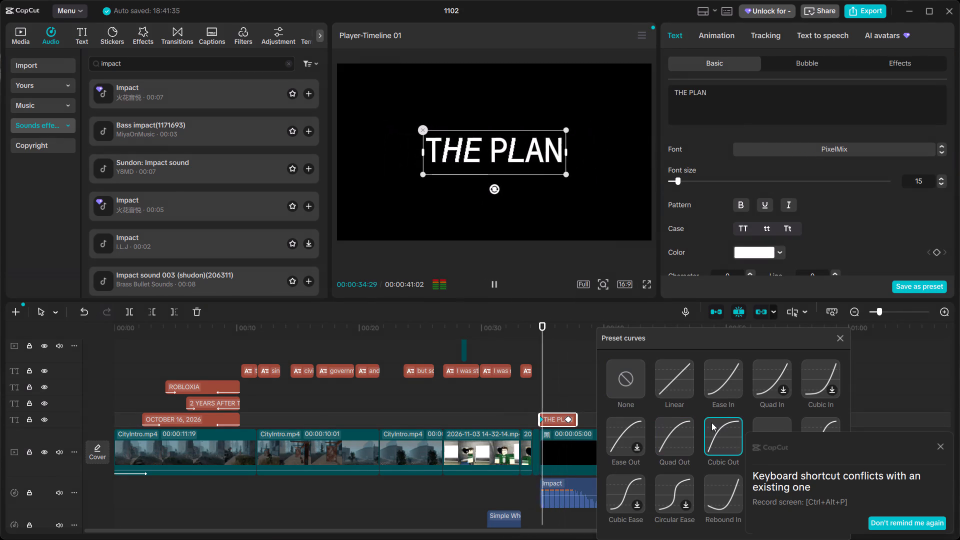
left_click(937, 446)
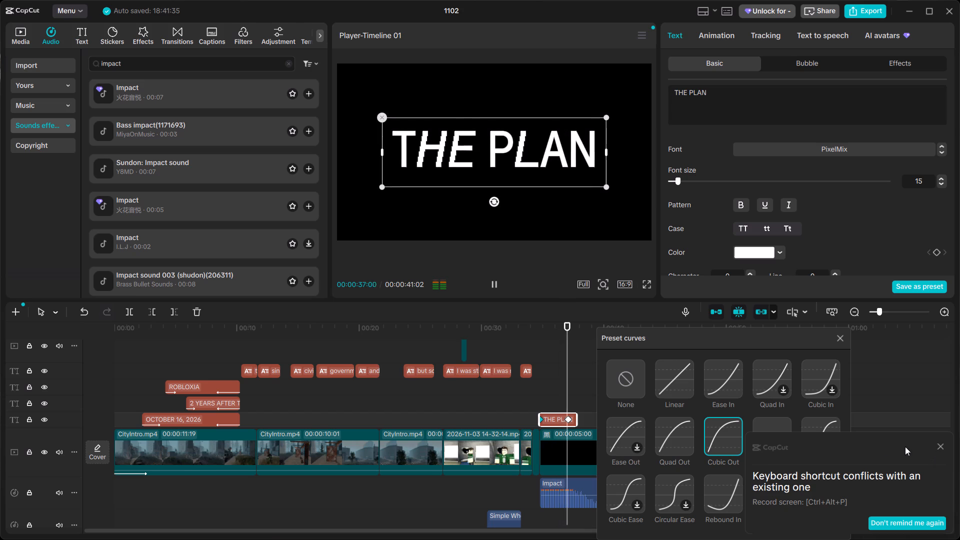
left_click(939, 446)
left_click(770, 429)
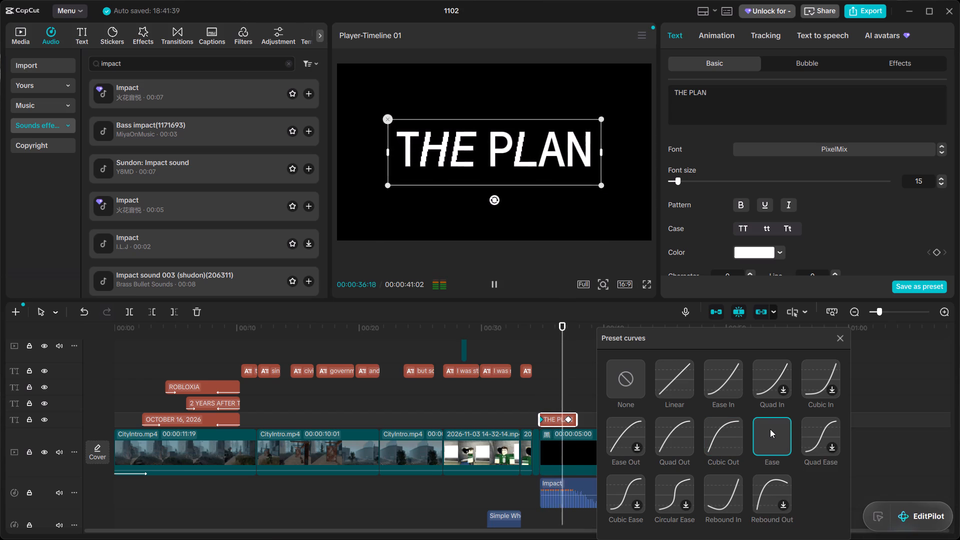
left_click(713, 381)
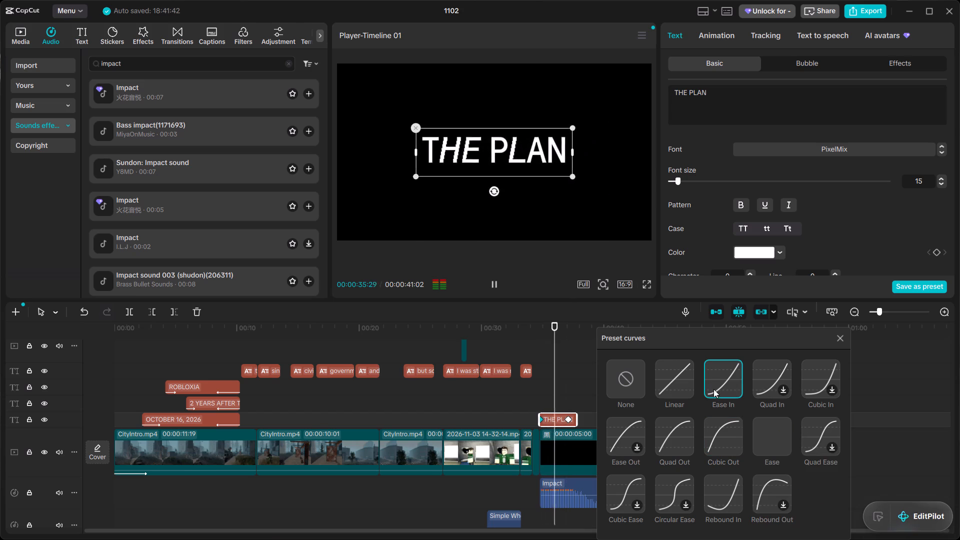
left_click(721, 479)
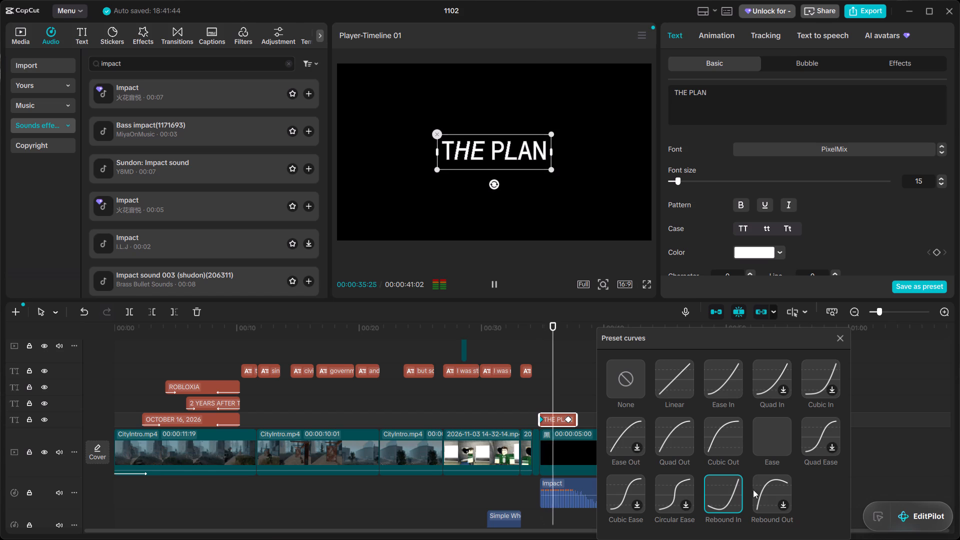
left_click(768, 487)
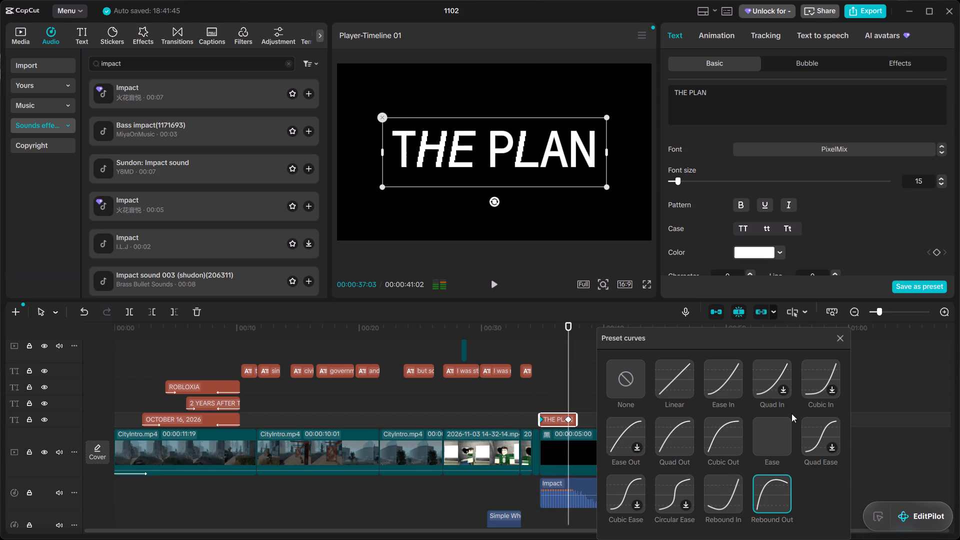
Play from the GREAT caption into the title card to check the Rebound Out growth of THE PLAN.
left_click(540, 400)
left_click(522, 403)
left_click(491, 280)
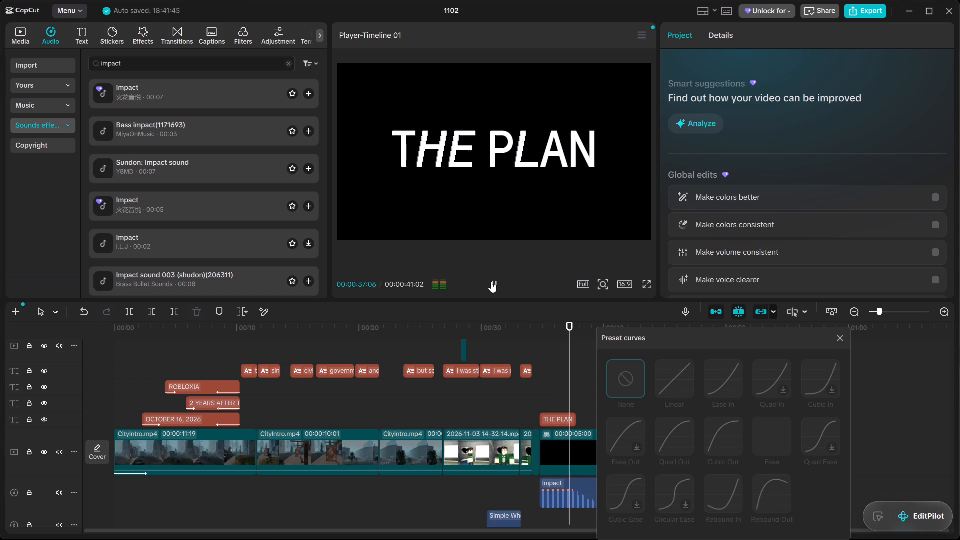
left_click(491, 281)
Apply the Circular Ease preset curve to the first keyframe of the THE PLAN title.
left_click(557, 419)
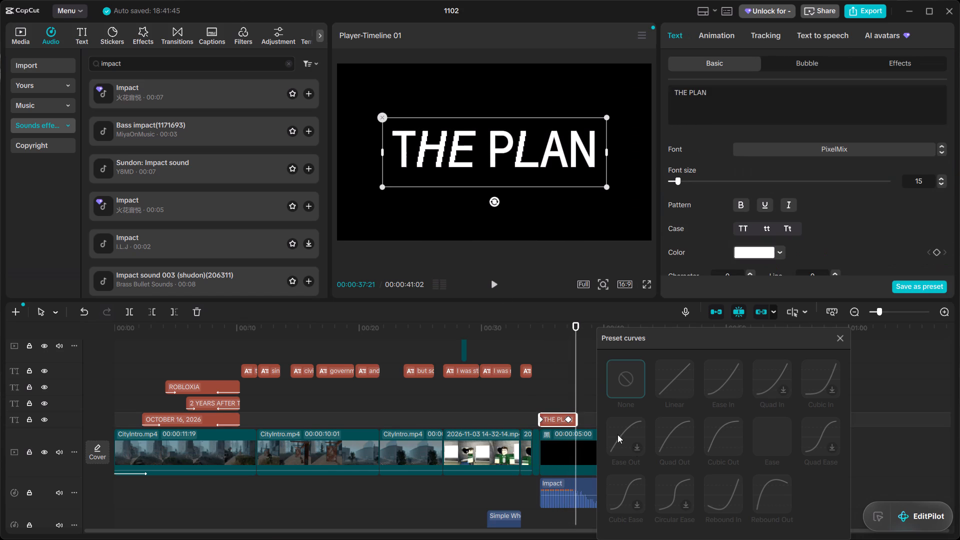
right_click(540, 419)
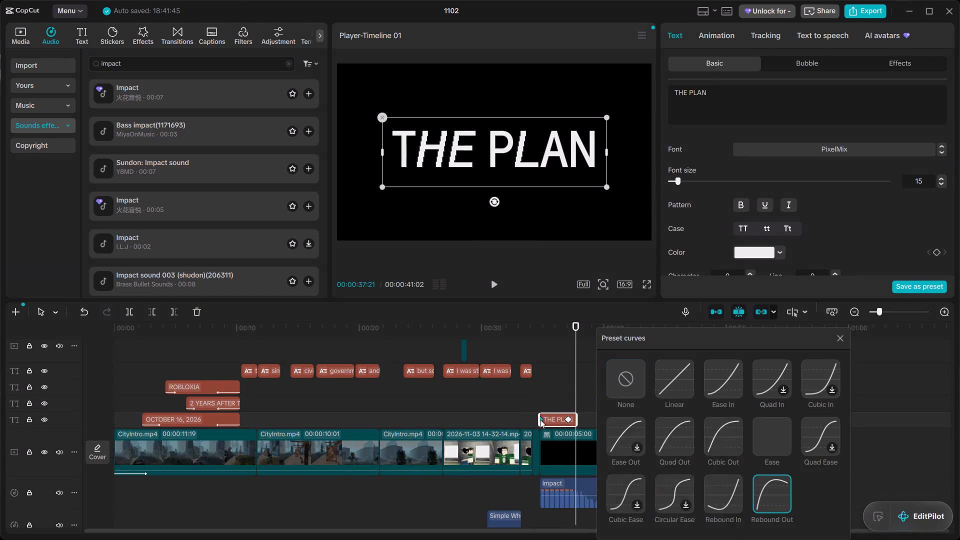
left_click(580, 477)
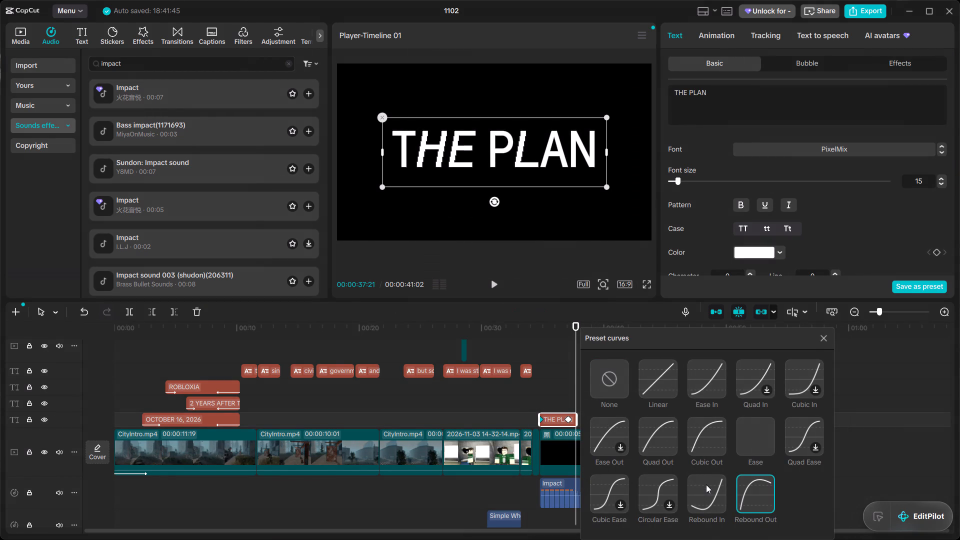
left_click(705, 485)
left_click(662, 481)
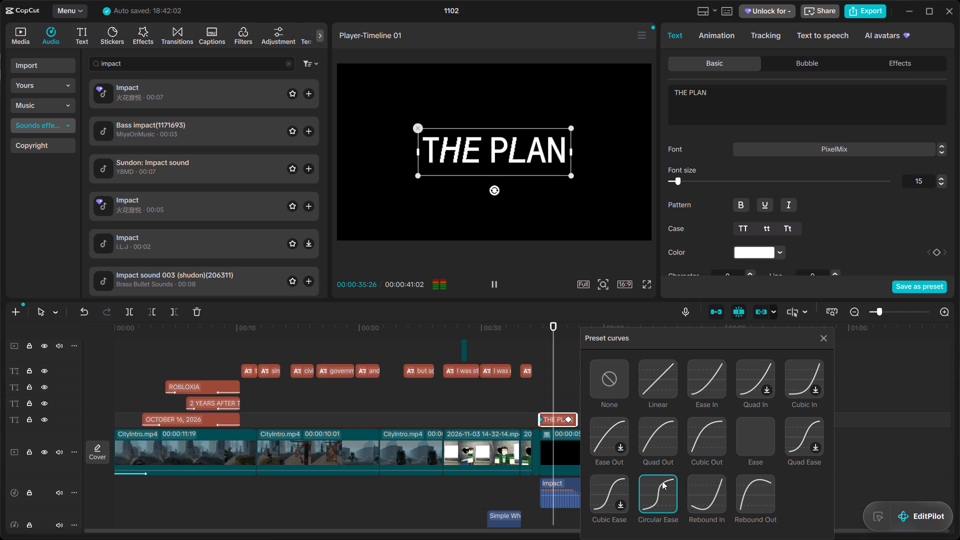
Play from 00:00:33:08 through the title card to check the Circular Ease growth of THE PLAN.
left_click(521, 399)
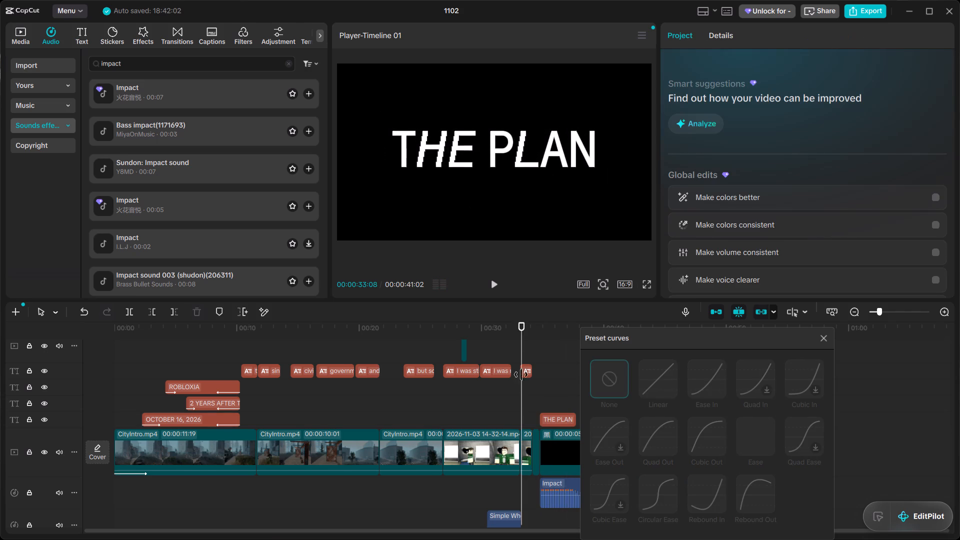
left_click(498, 278)
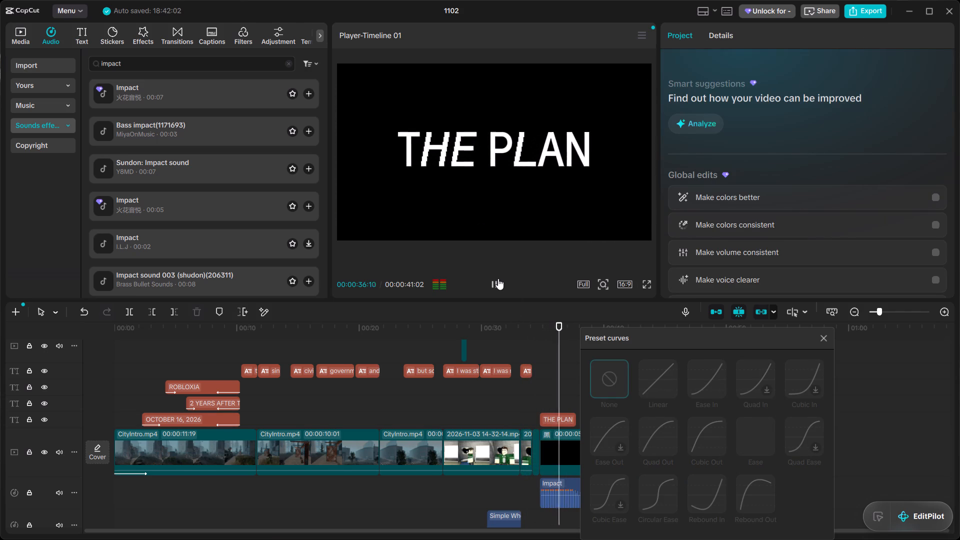
left_click(498, 278)
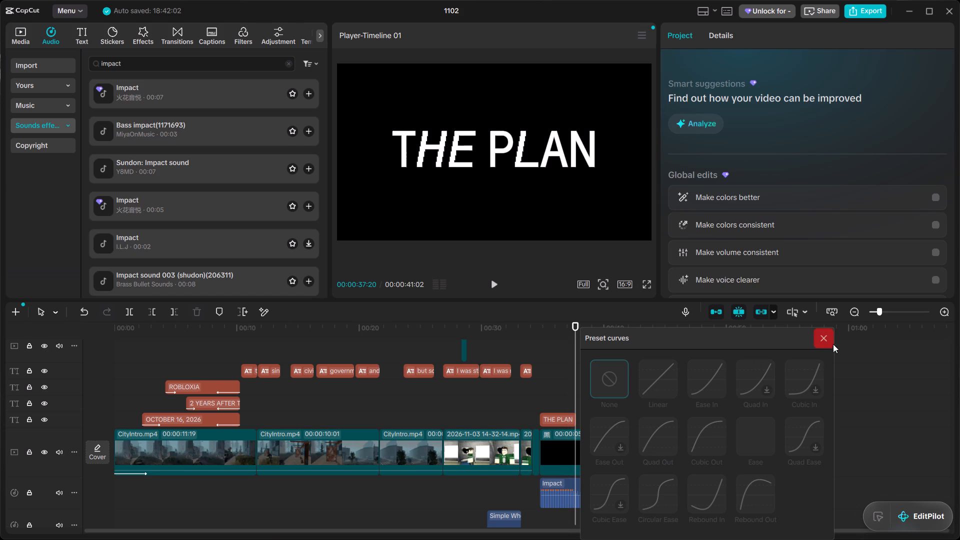
Close the preset curves and move the THE PLAN title's second scale keyframe earlier to speed up the growth.
left_click(825, 335)
left_click(503, 405)
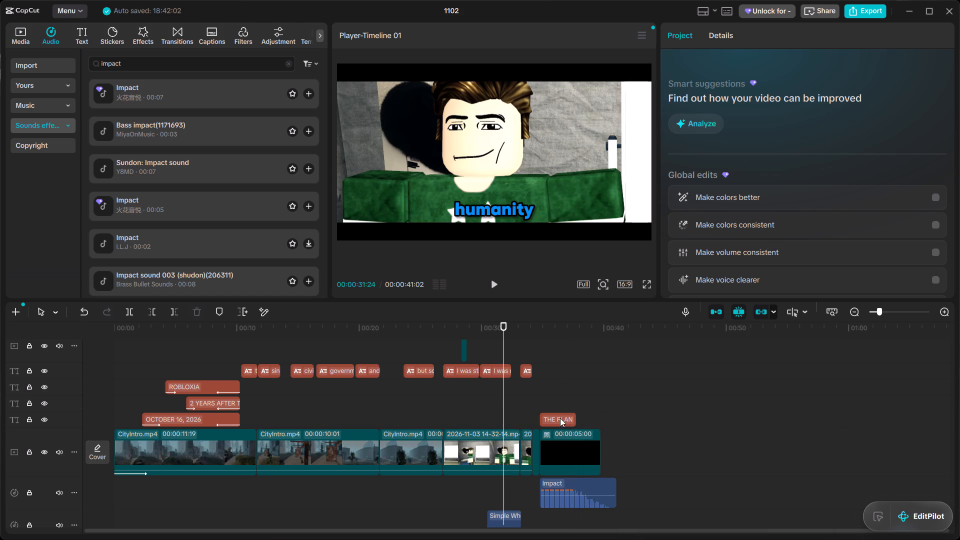
left_click(560, 418)
left_click_drag(566, 418, 558, 423)
Play from 00:00:32:14 into the title card to check the faster growth of THE PLAN.
left_click(514, 413)
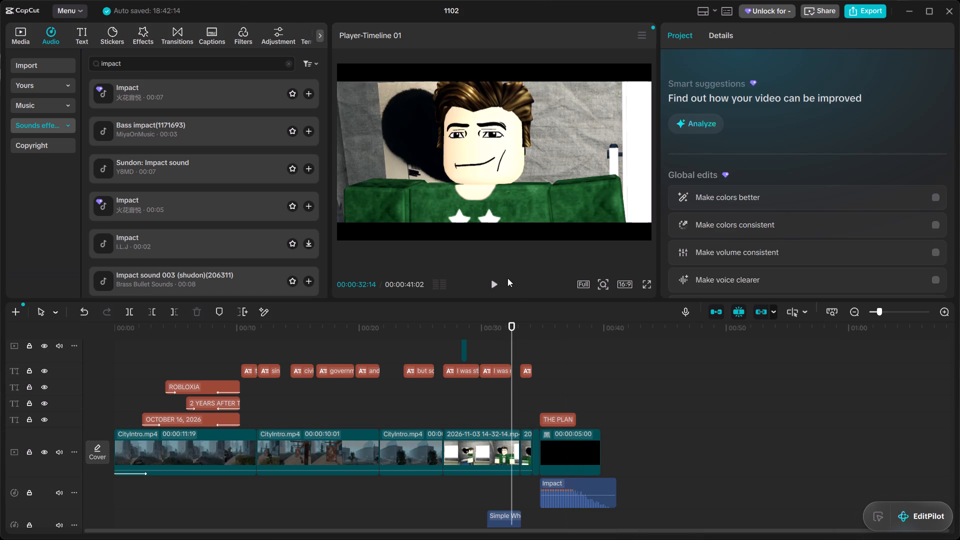
left_click(497, 286)
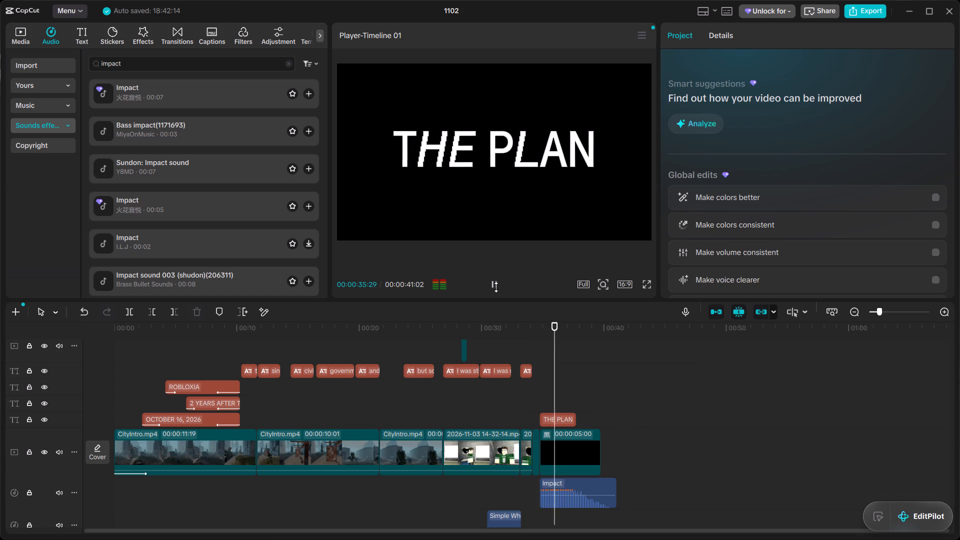
left_click(496, 287)
Move the THE PLAN title's second scale keyframe still earlier, to about 00:00:35:29.
left_click(542, 419)
left_click(557, 418)
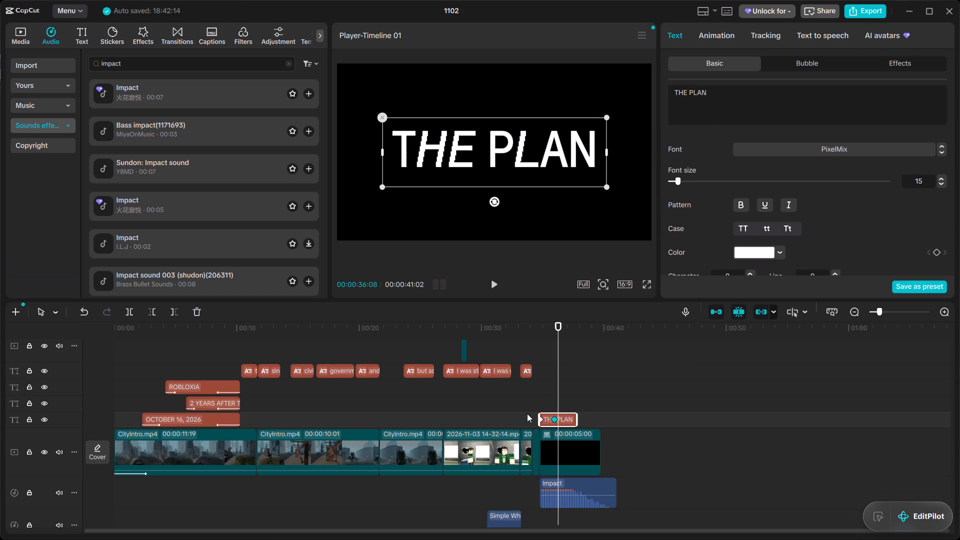
Play from the end of the GREAT caption into the title card to check the shortened scale animation.
left_click(527, 413)
left_click(503, 284)
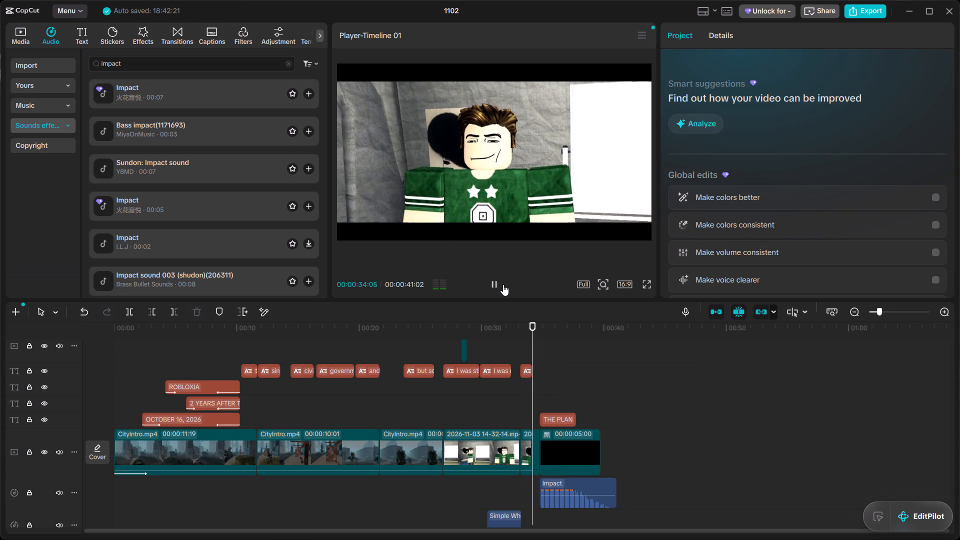
left_click(503, 285)
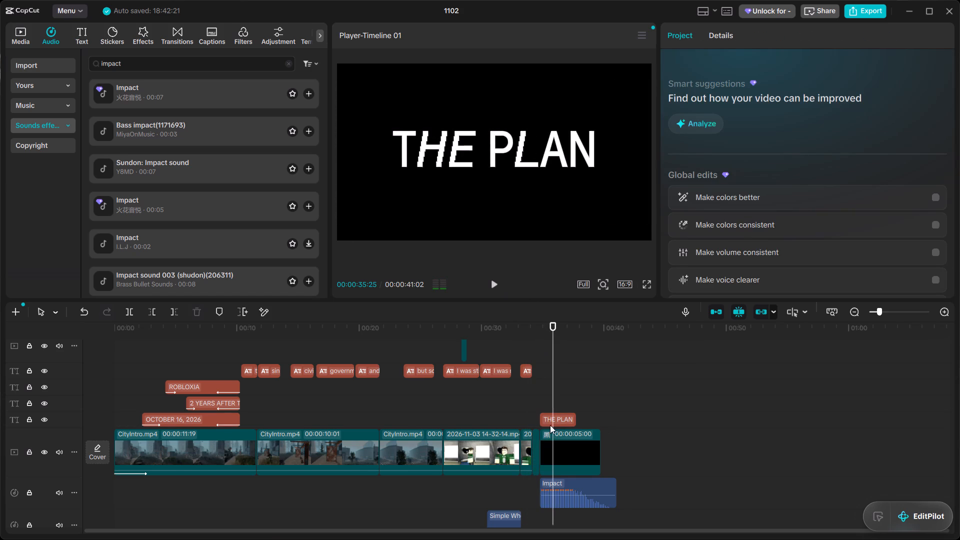
Apply the Circular Ease preset curve to the first scale keyframe of the THE PLAN title.
left_click(544, 423)
scroll(544, 423, "up", 16, "ctrl")
scroll(544, 423, "up", 7, "ctrl")
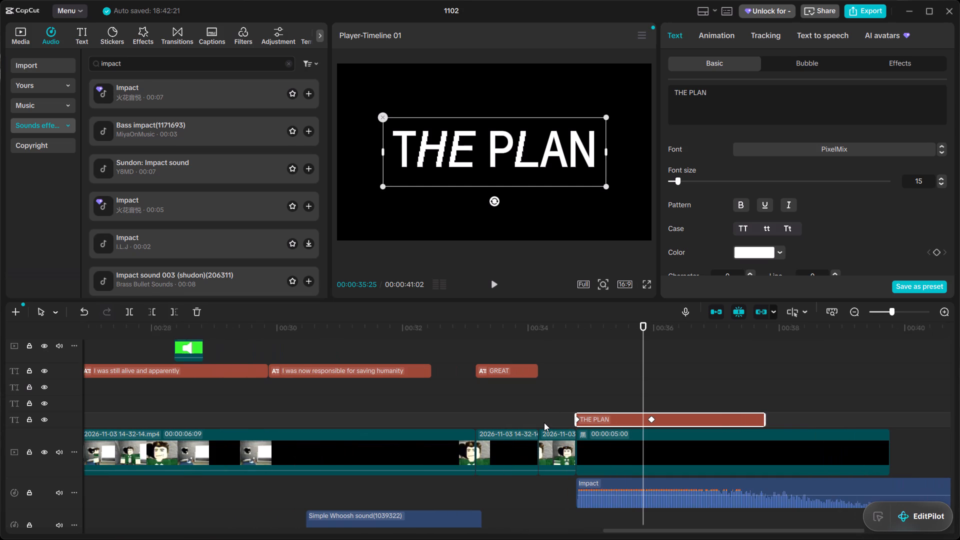
scroll(544, 422, "up", 8, "ctrl")
right_click(548, 420)
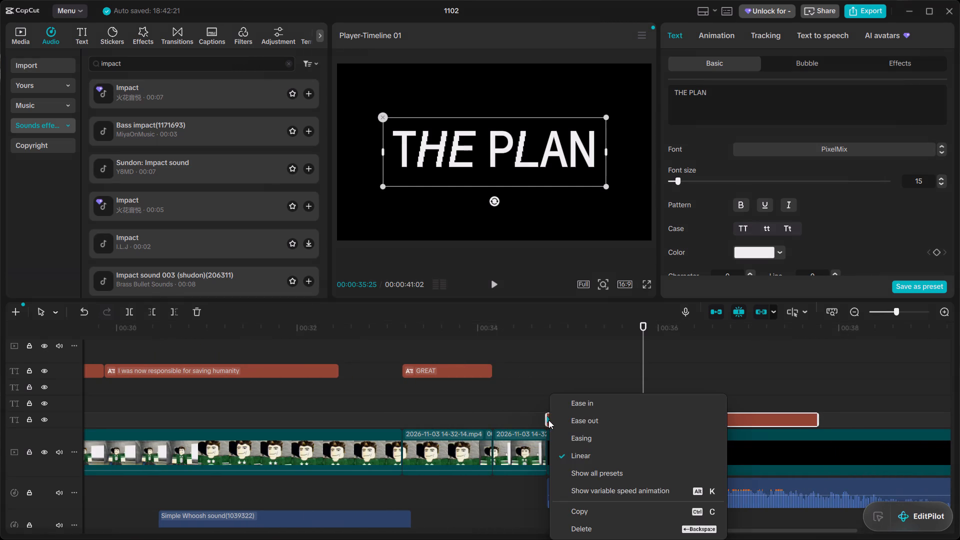
left_click(667, 380)
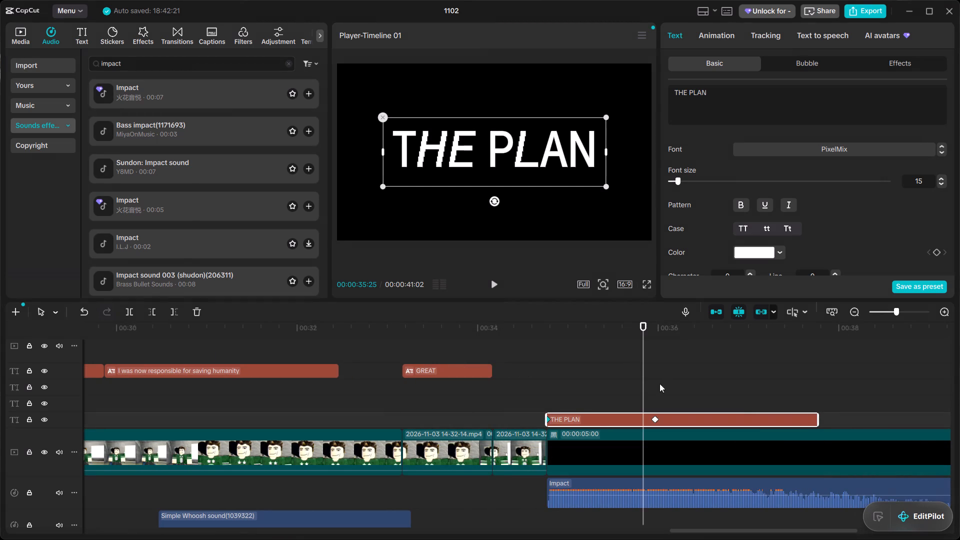
right_click(549, 419)
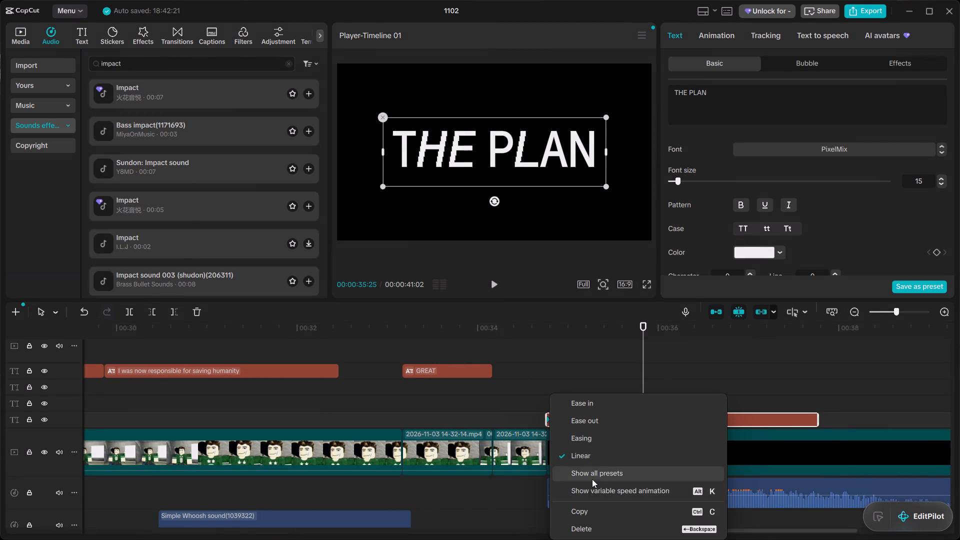
left_click(592, 479)
left_click(680, 494)
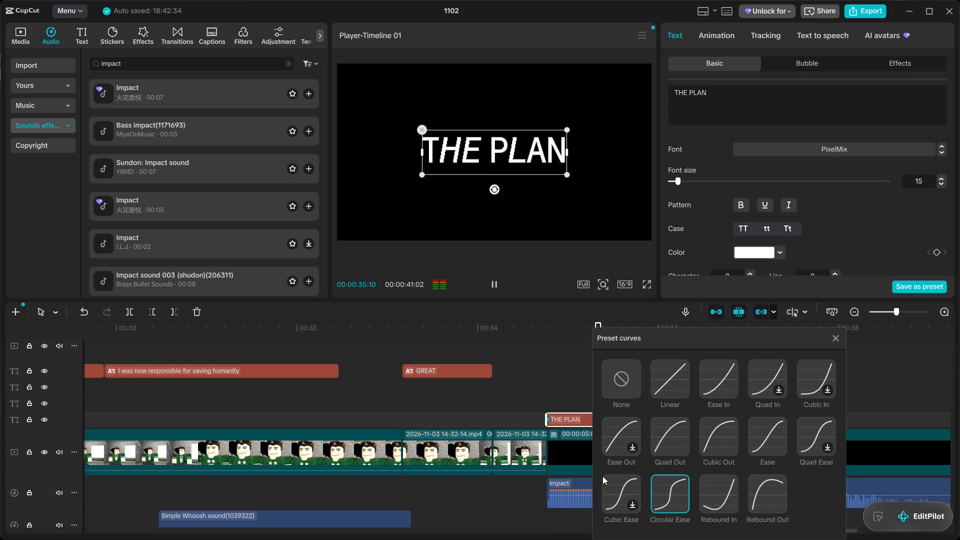
Play from about 00:00:34:14 into the title card to check the eased growth, close the preset curves, and replay it from 00:00:34:12.
left_click(489, 397)
left_click(519, 387)
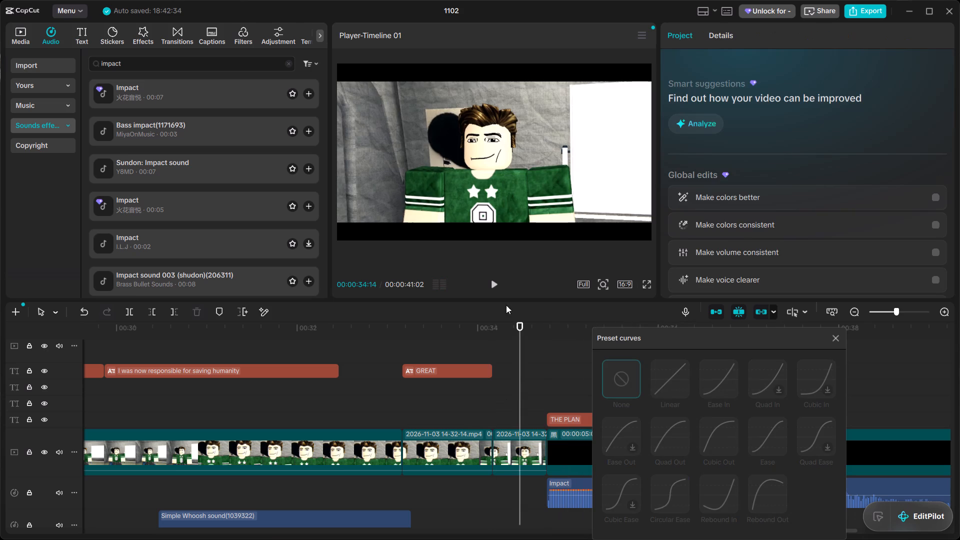
left_click(495, 280)
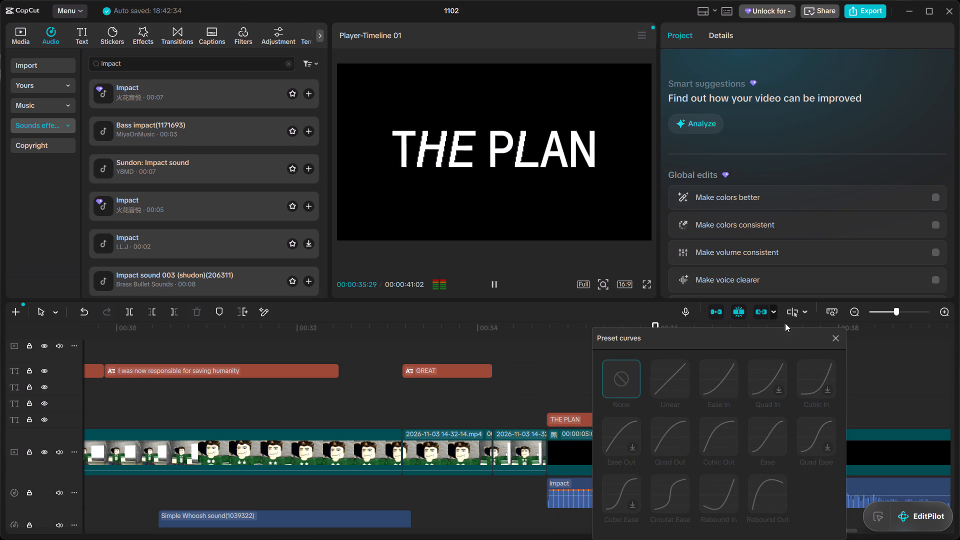
left_click(831, 337)
left_click(514, 402)
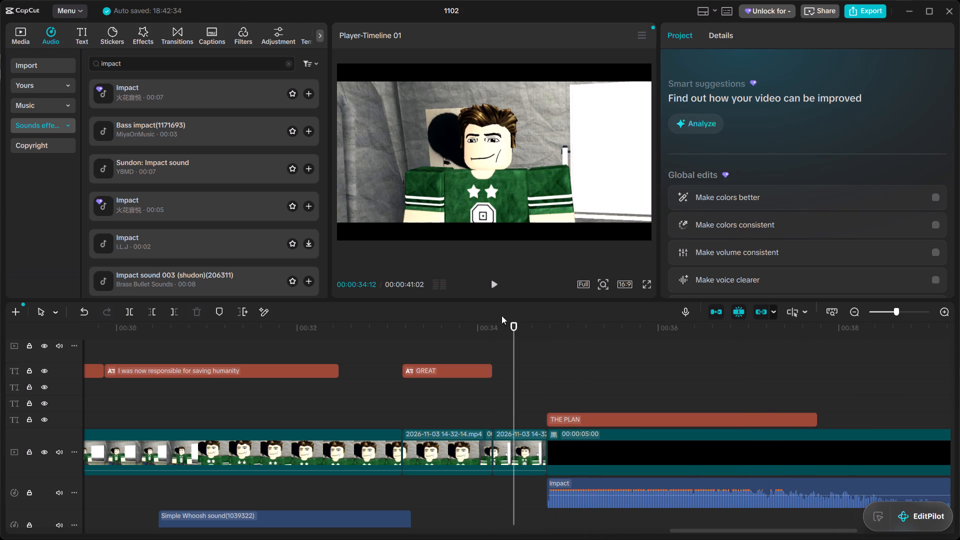
left_click(495, 288)
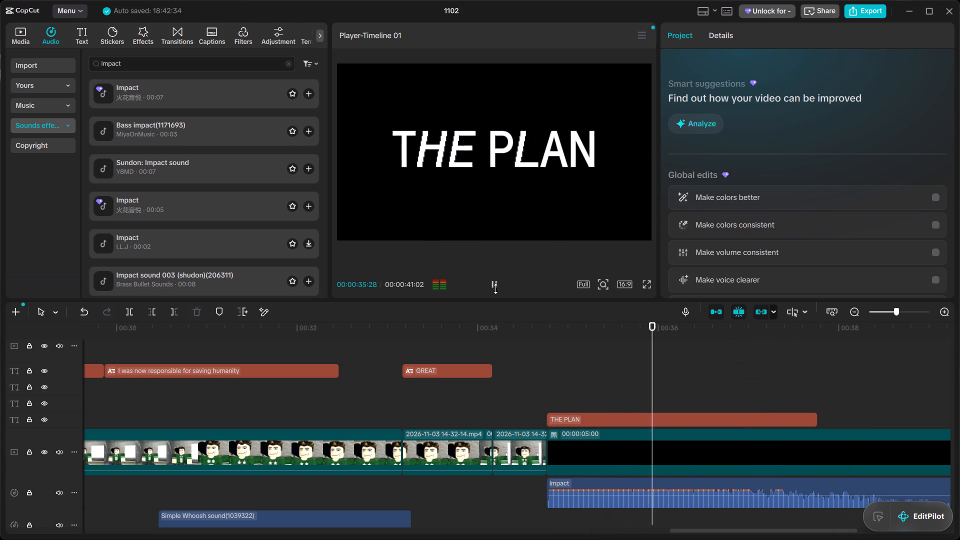
left_click(495, 288)
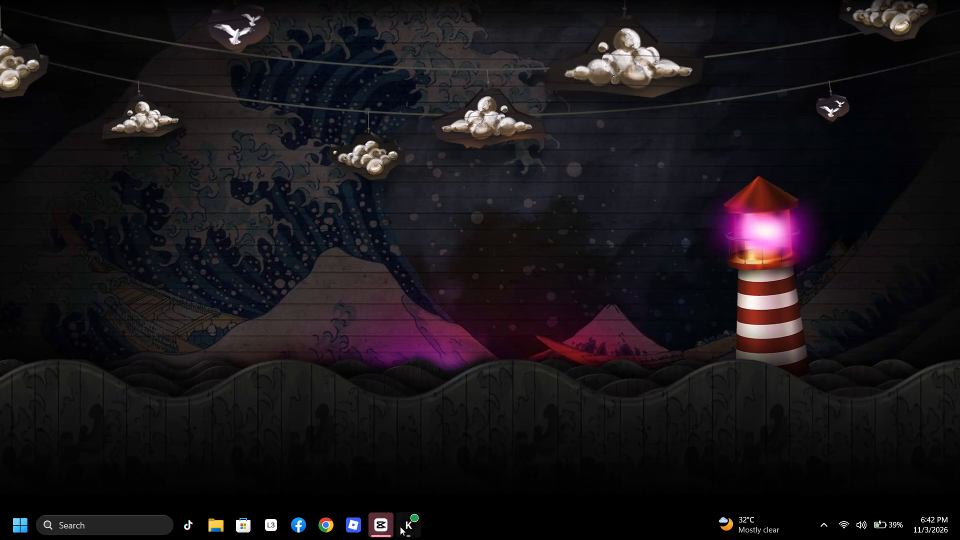
Switch to Google Chrome, search for dafonts and open the DaFont website.
left_click(333, 522)
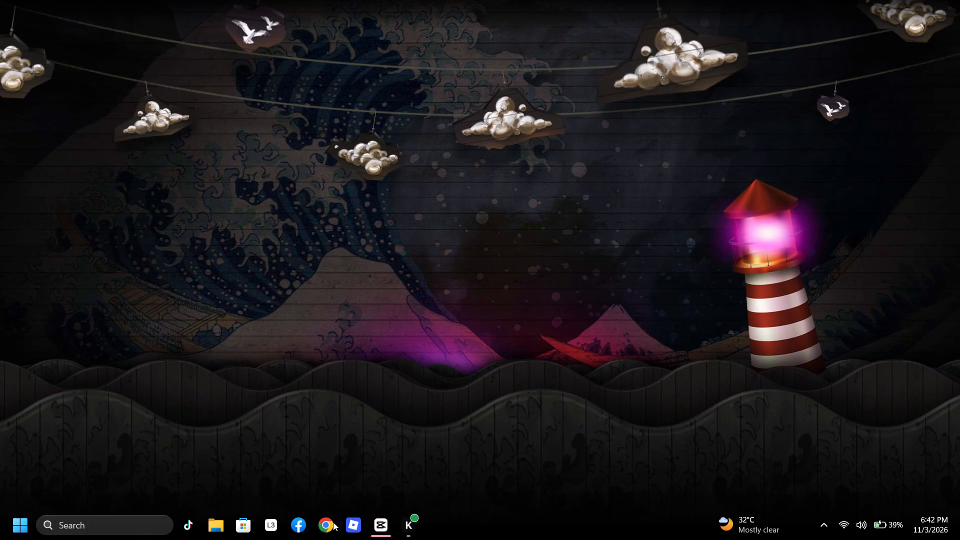
type("da")
type("fons")
key("BackSpace")
type("ts")
key("Return")
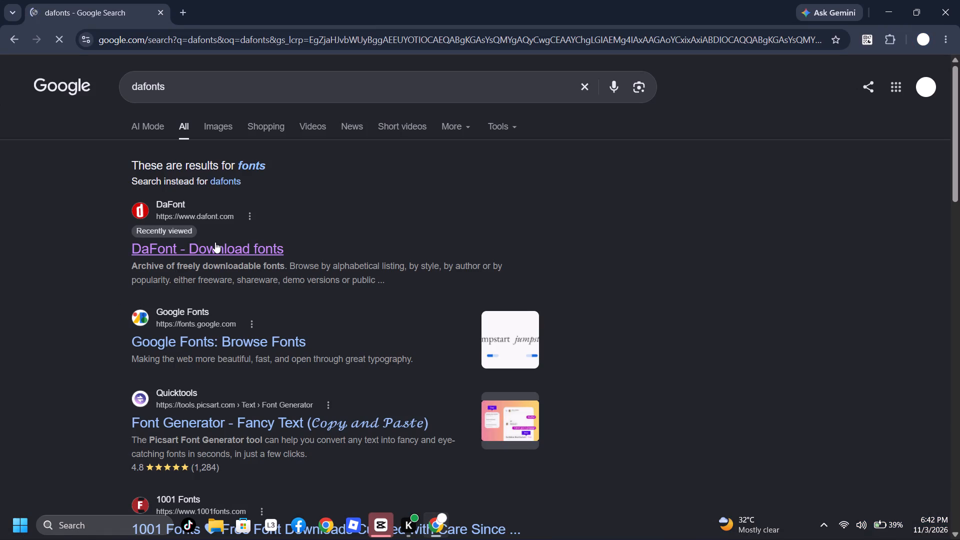
left_click(215, 242)
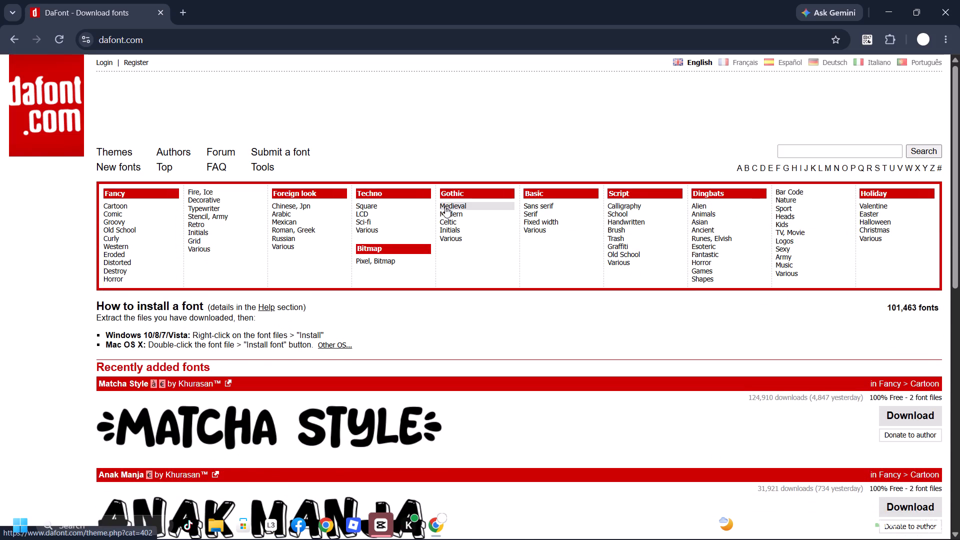
Browse DaFont's Fancy category fonts under Cartoon and Destroy for a possible title typeface.
left_click(164, 203)
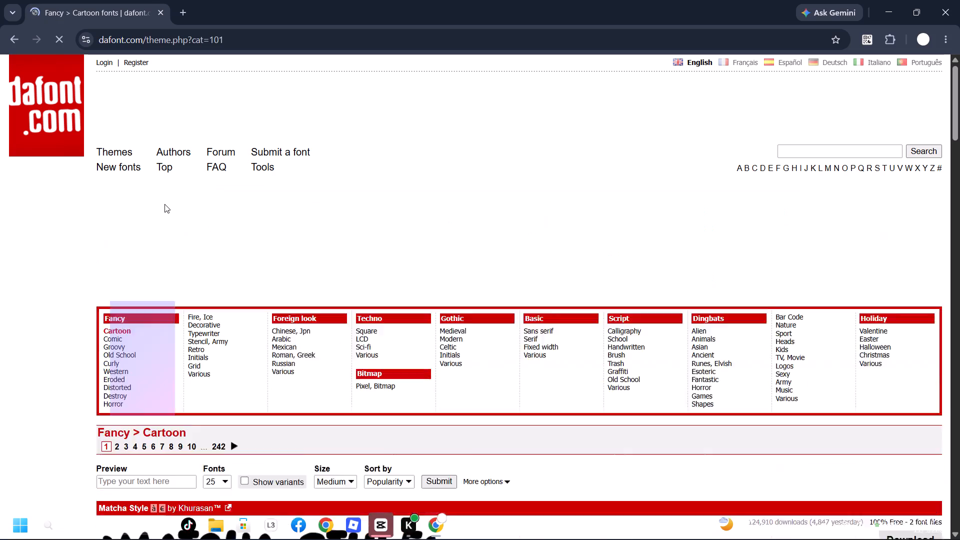
scroll(164, 207, "down", 4)
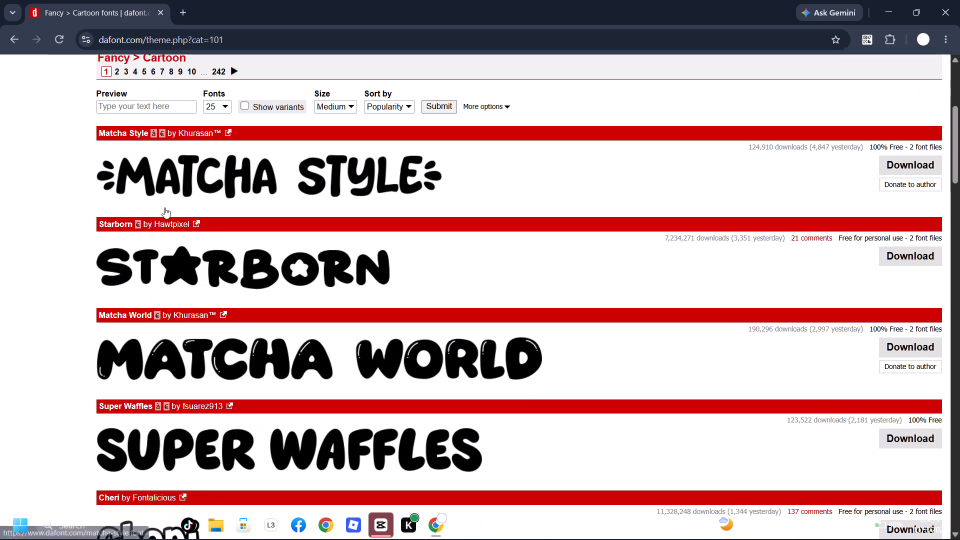
scroll(165, 207, "down", 6)
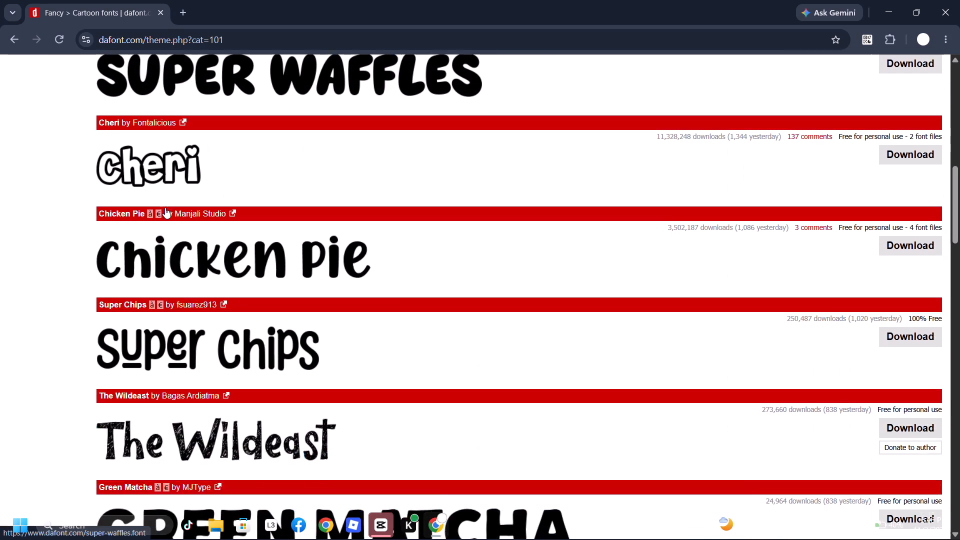
scroll(165, 207, "up", 11)
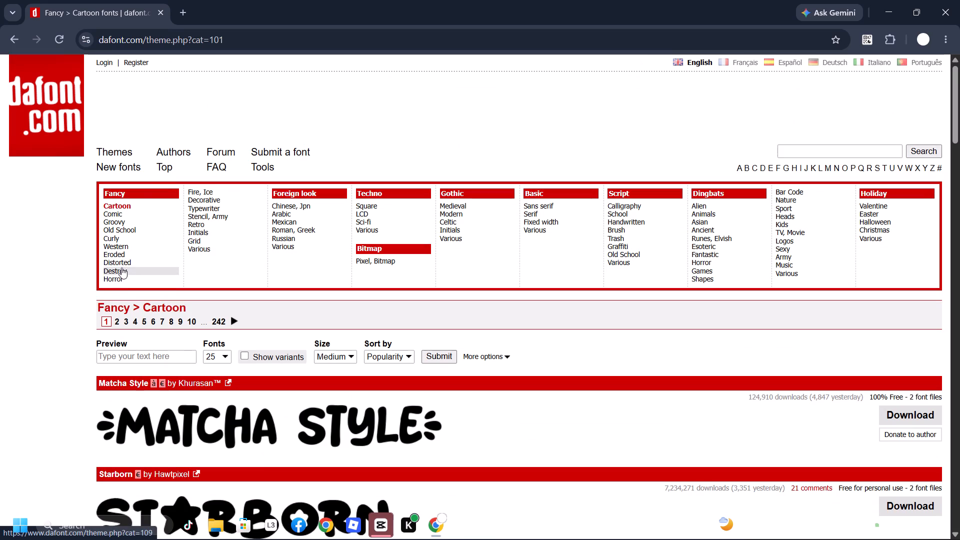
left_click(124, 271)
scroll(124, 271, "down", 1)
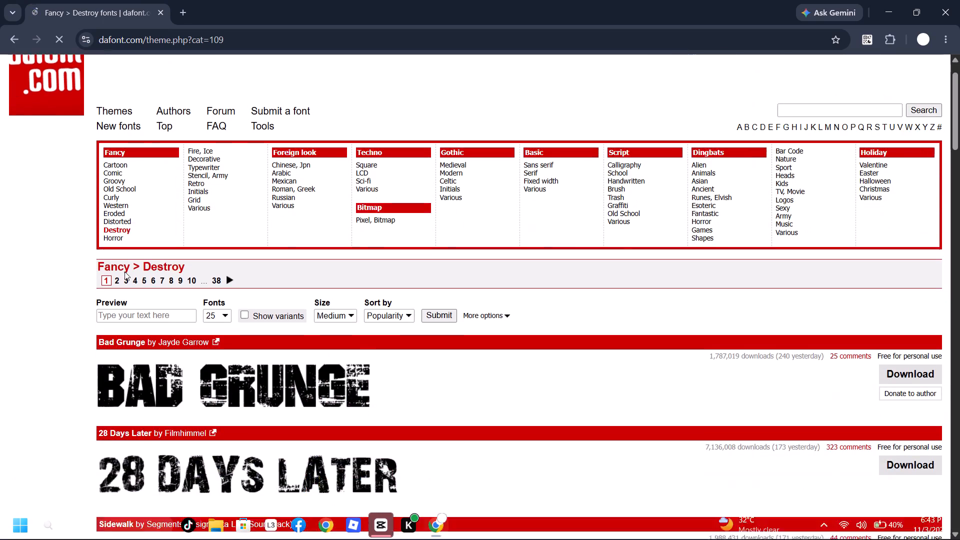
scroll(124, 271, "down", 2)
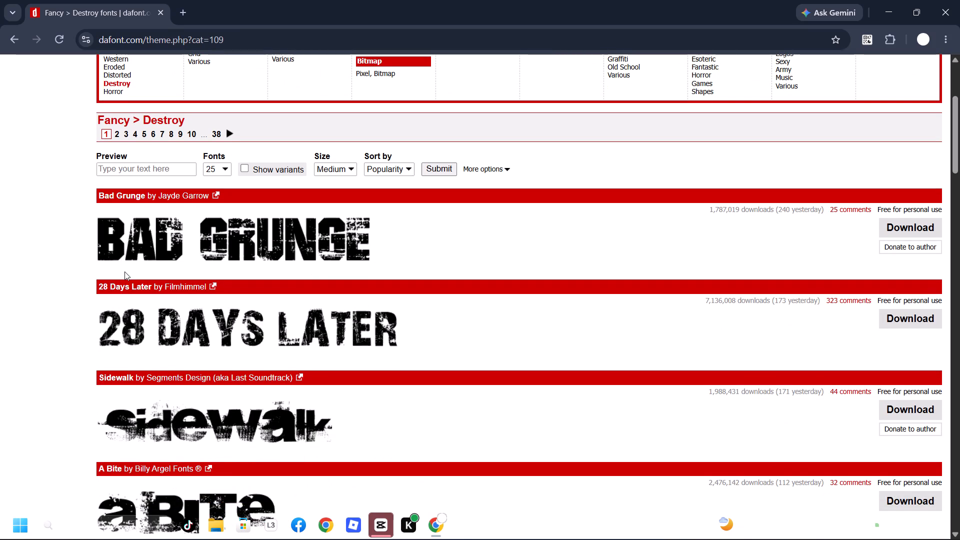
scroll(124, 271, "down", 1)
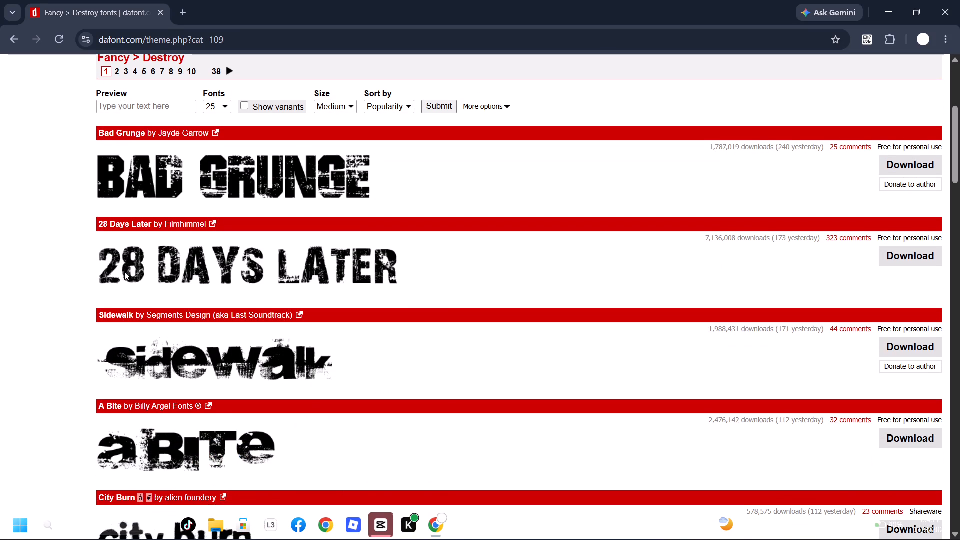
scroll(124, 271, "down", 1)
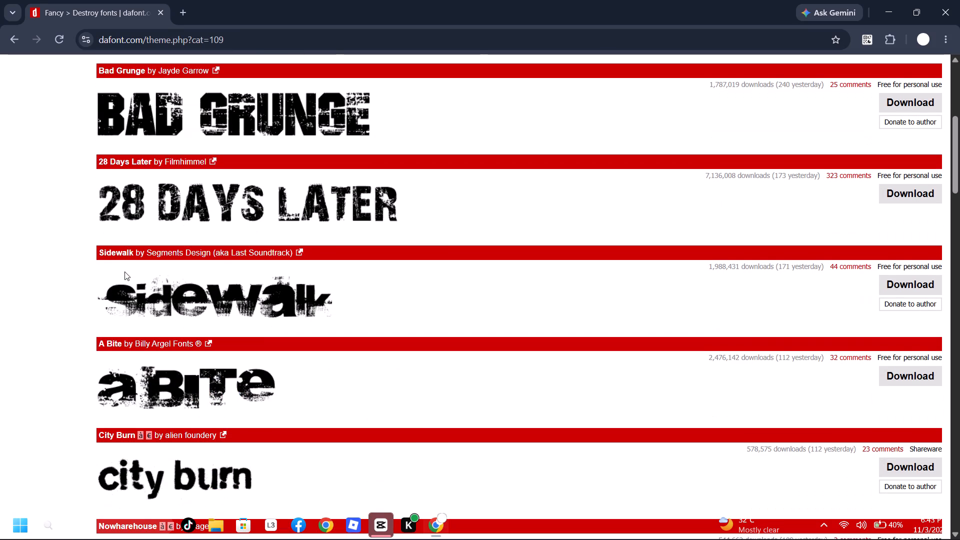
scroll(124, 271, "up", 6)
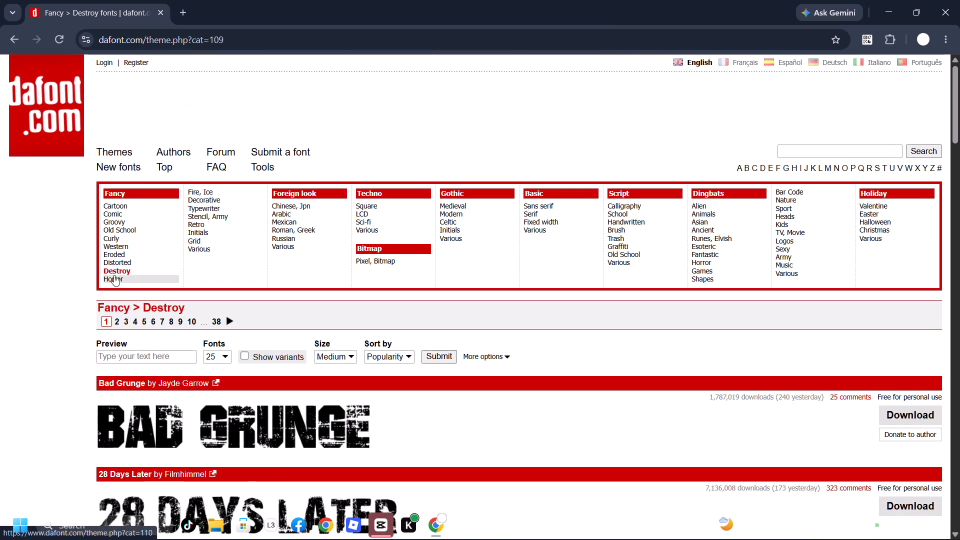
Look through the Distorted and Eroded font listings in the Fancy category.
left_click(128, 262)
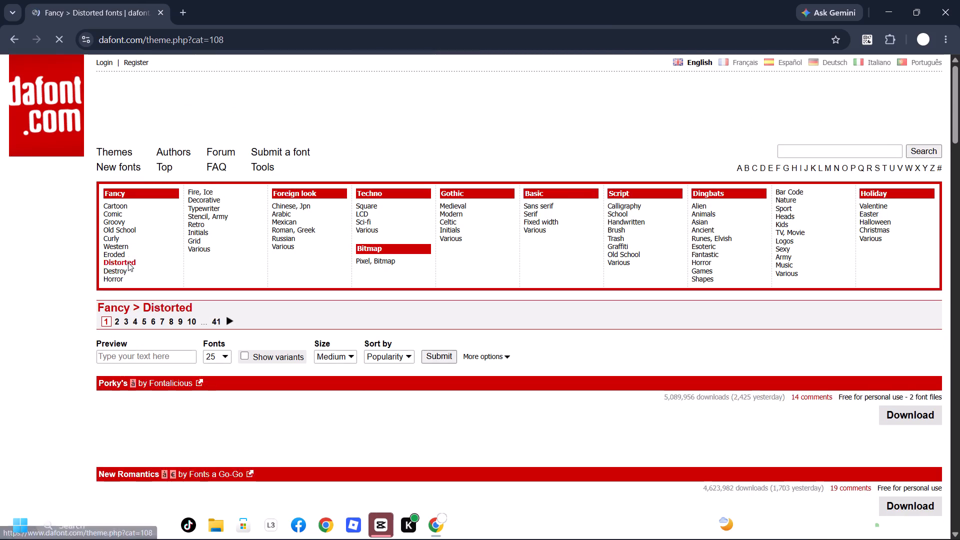
scroll(128, 262, "down", 2)
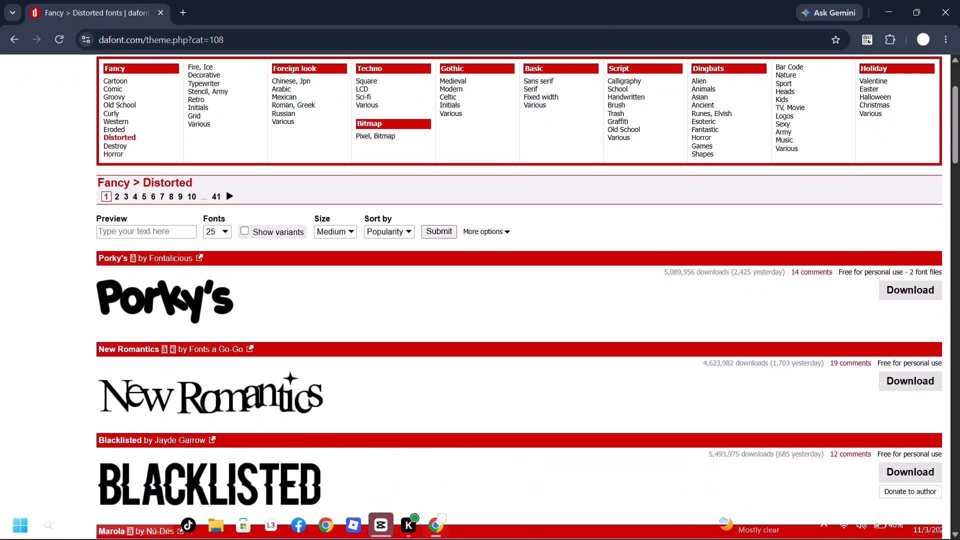
scroll(129, 259, "up", 2)
left_click(124, 252)
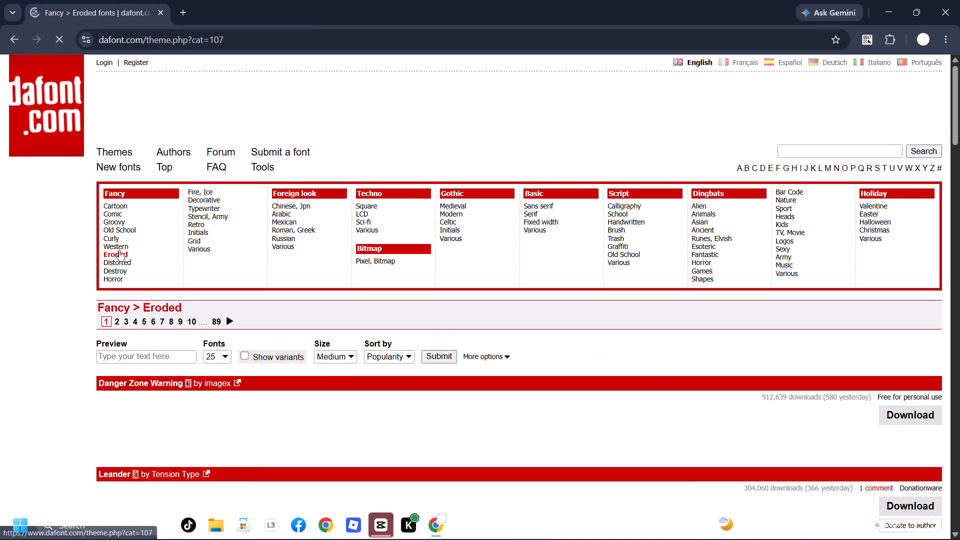
scroll(145, 256, "down", 2)
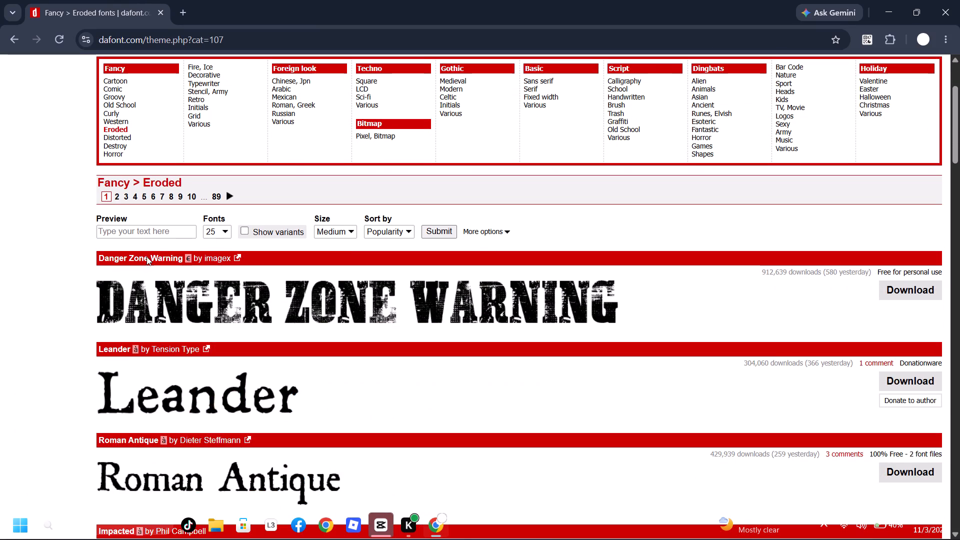
scroll(261, 275, "up", 2)
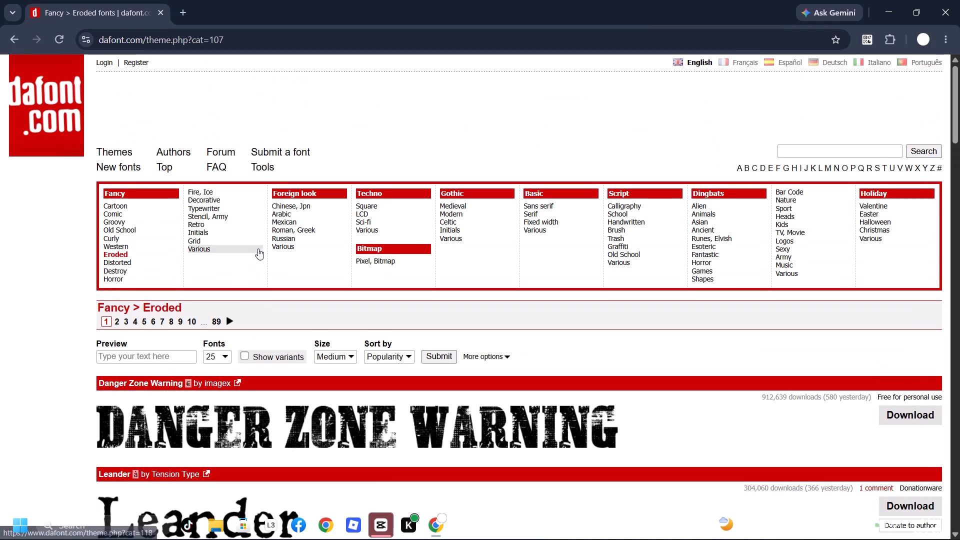
Examine the Pixel/Bitmap fonts and the Techno LCD fonts for a possible title typeface.
left_click(372, 262)
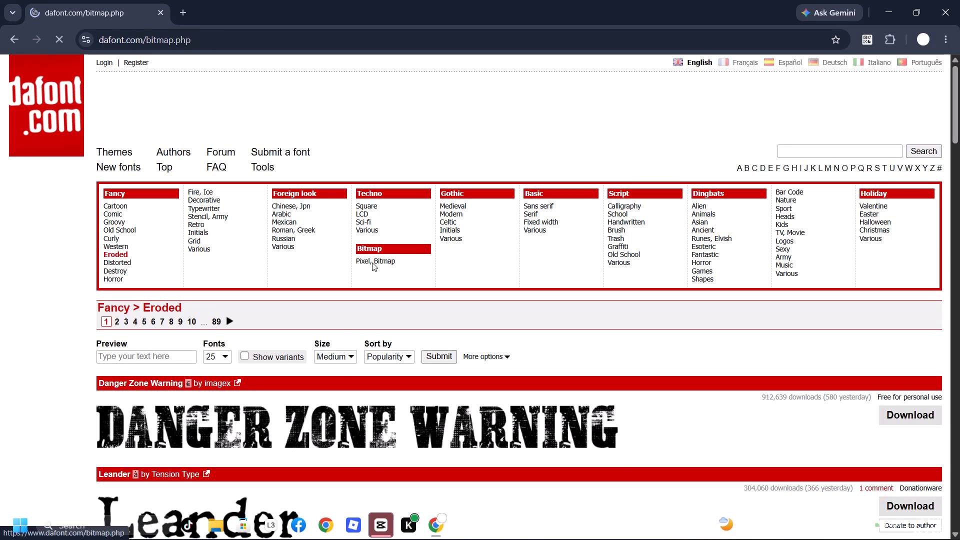
scroll(372, 262, "down", 3)
scroll(372, 262, "up", 5)
left_click(380, 214)
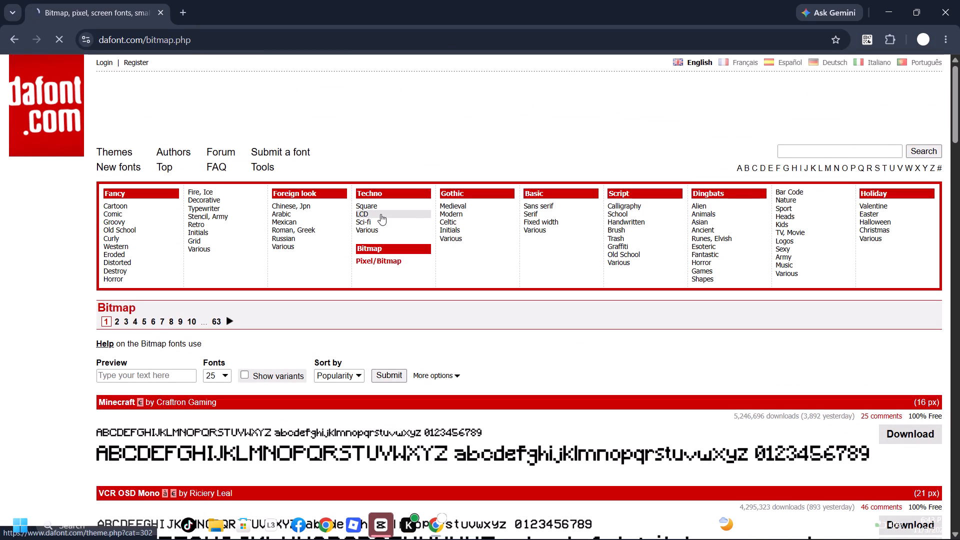
scroll(380, 214, "down", 6)
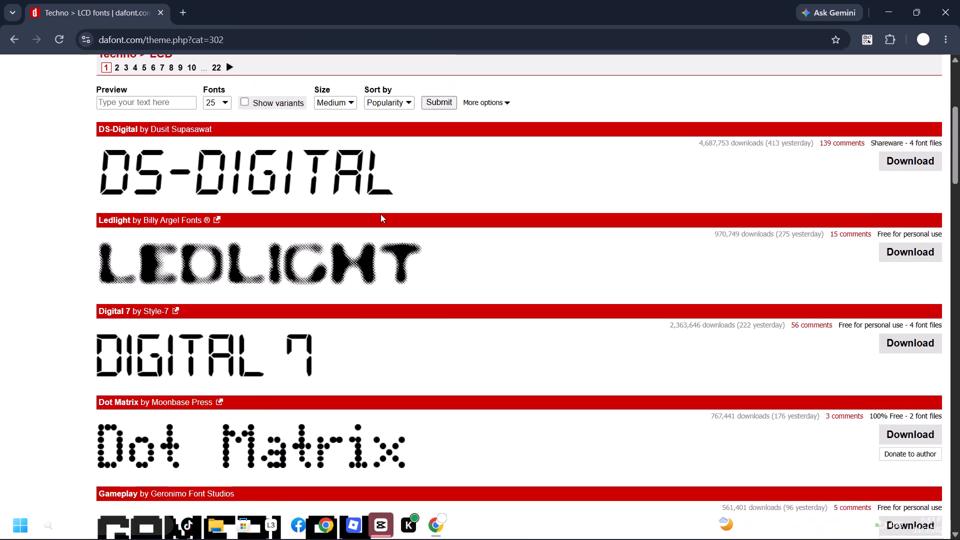
scroll(380, 214, "down", 2)
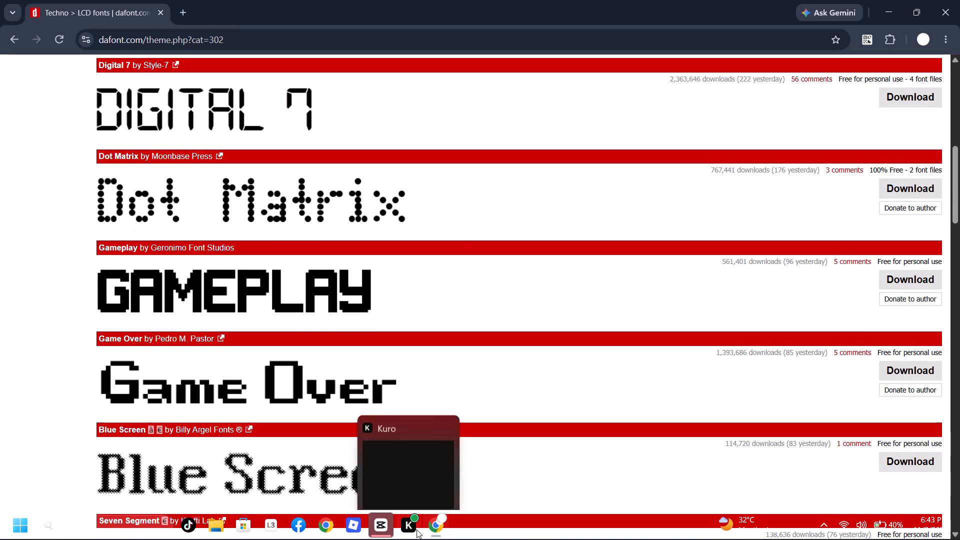
Switch back to CapCut and play from just before the THE PLAN title card to review its animation.
left_click(379, 526)
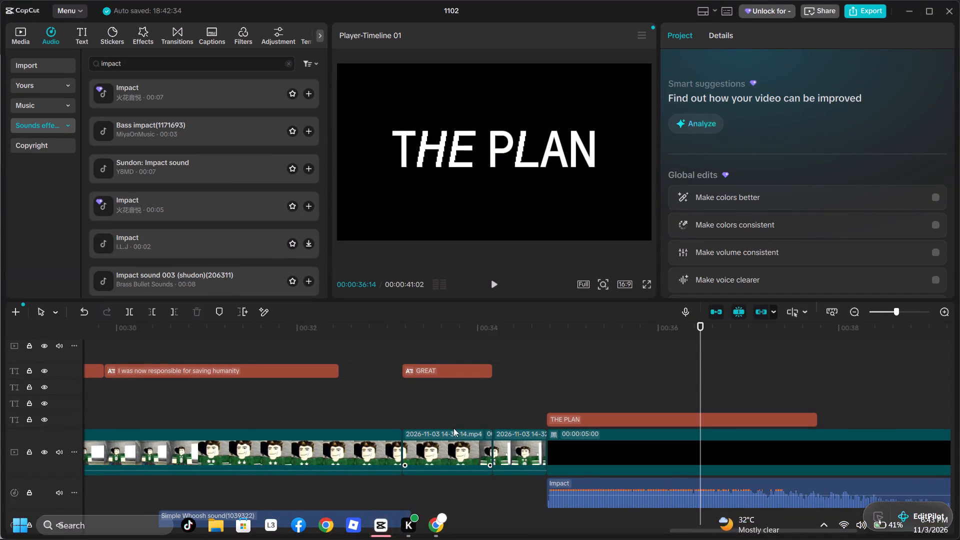
left_click(540, 401)
left_click(497, 285)
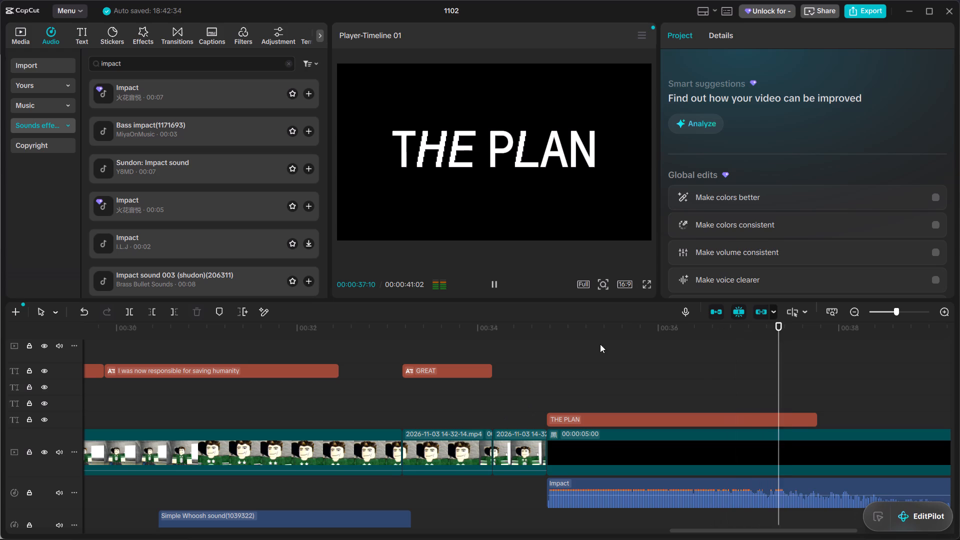
Review THE PLAN title ending in full-screen playback, then return to the editing view.
left_click(645, 283)
left_click(511, 487)
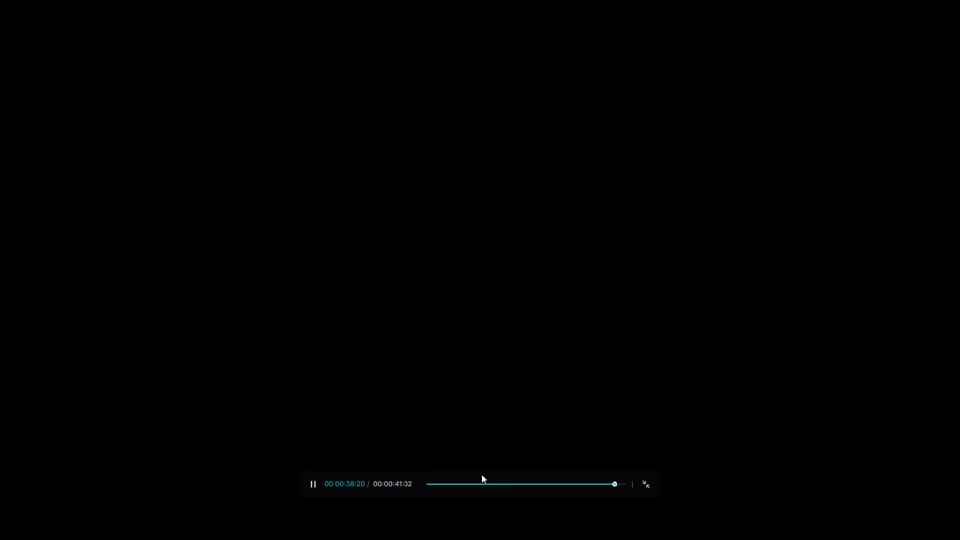
double_click(311, 487)
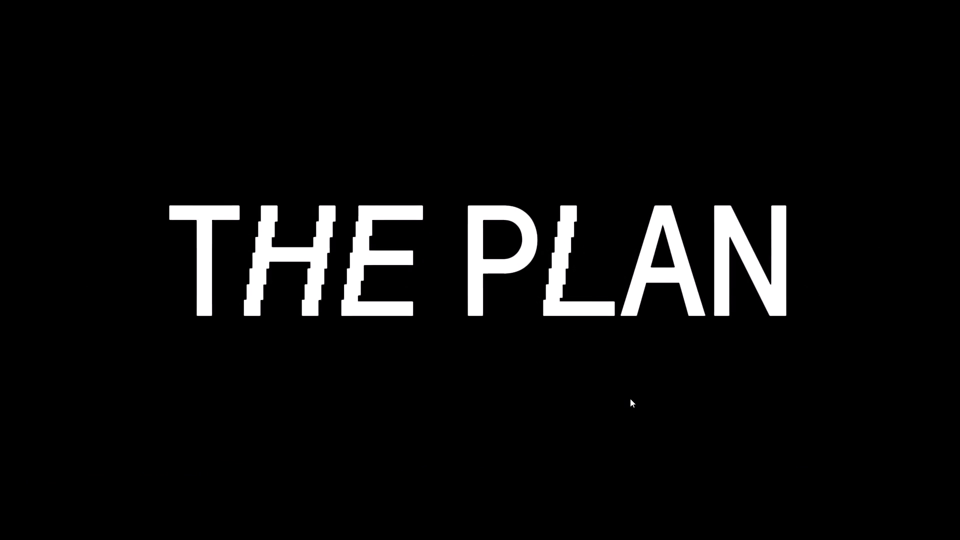
left_click(630, 398)
left_click(316, 481)
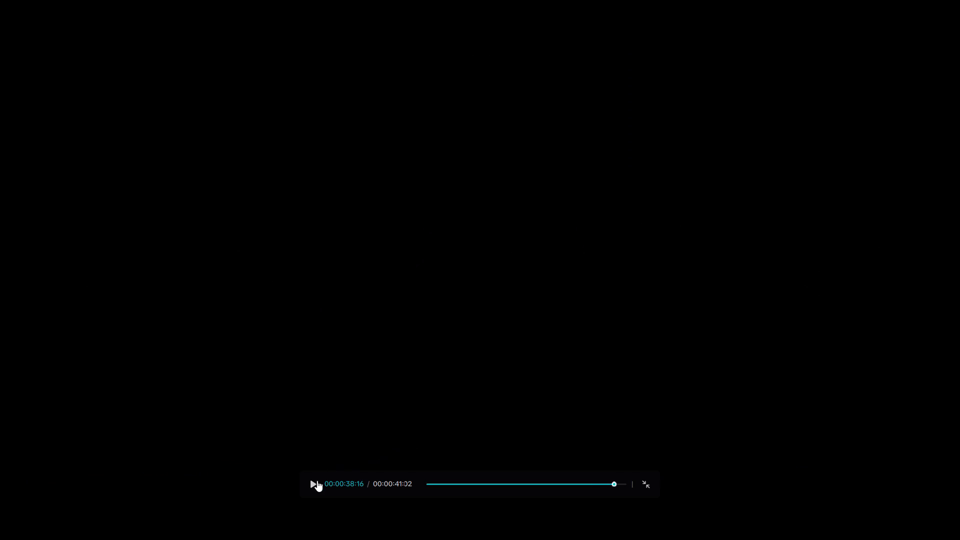
left_click(635, 484)
left_click(646, 477)
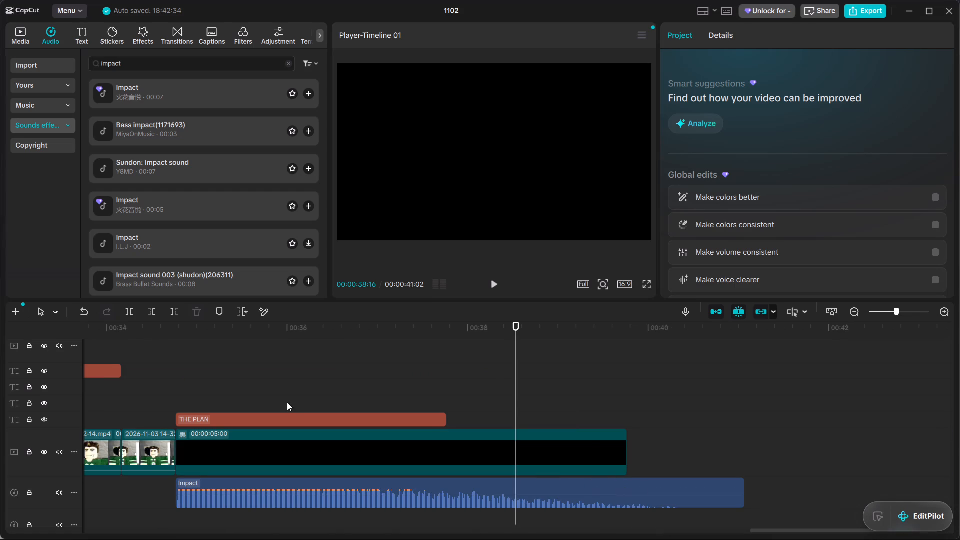
Apply the Cubic Out preset curve to THE PLAN title's keyframes after comparing it with Quad Out, and play the title back.
left_click(289, 406)
left_click(289, 417)
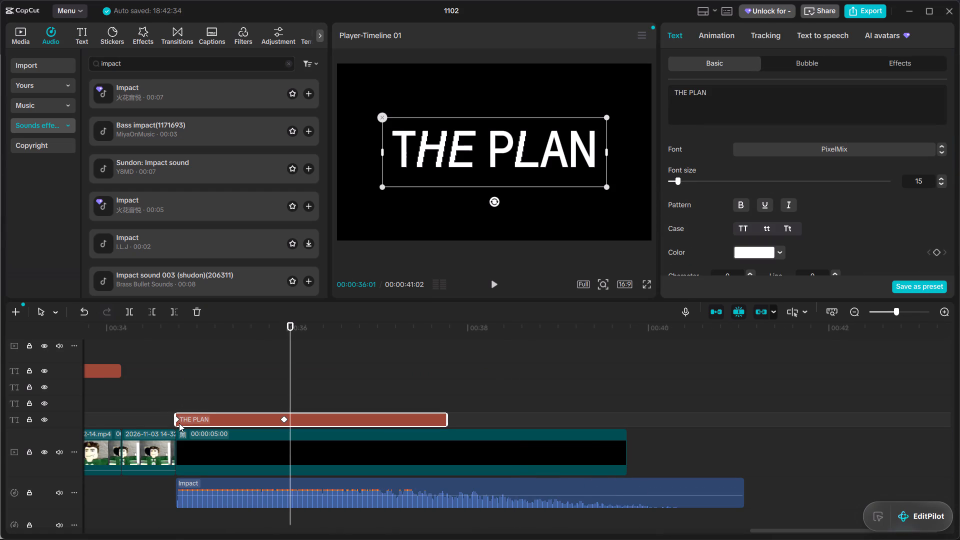
right_click(178, 419)
left_click(336, 349)
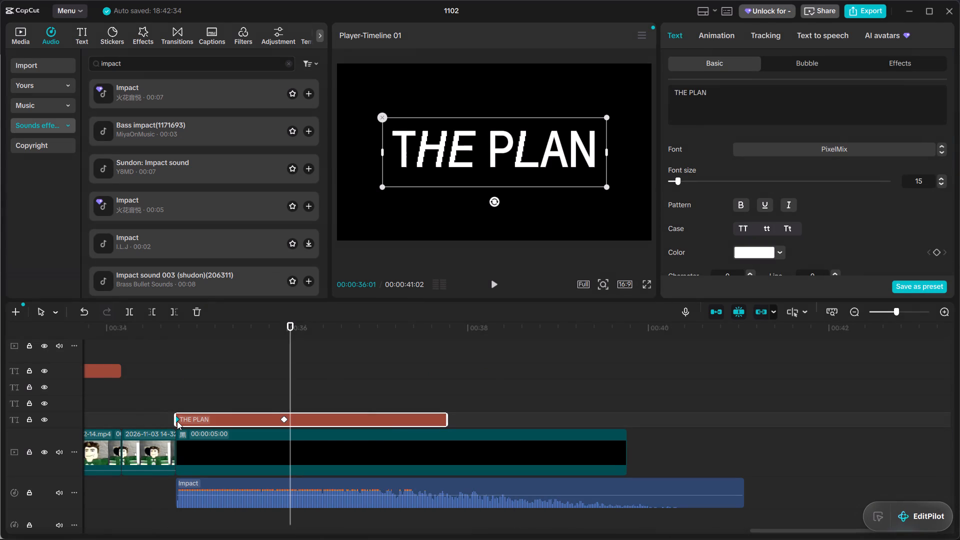
right_click(177, 421)
left_click(218, 470)
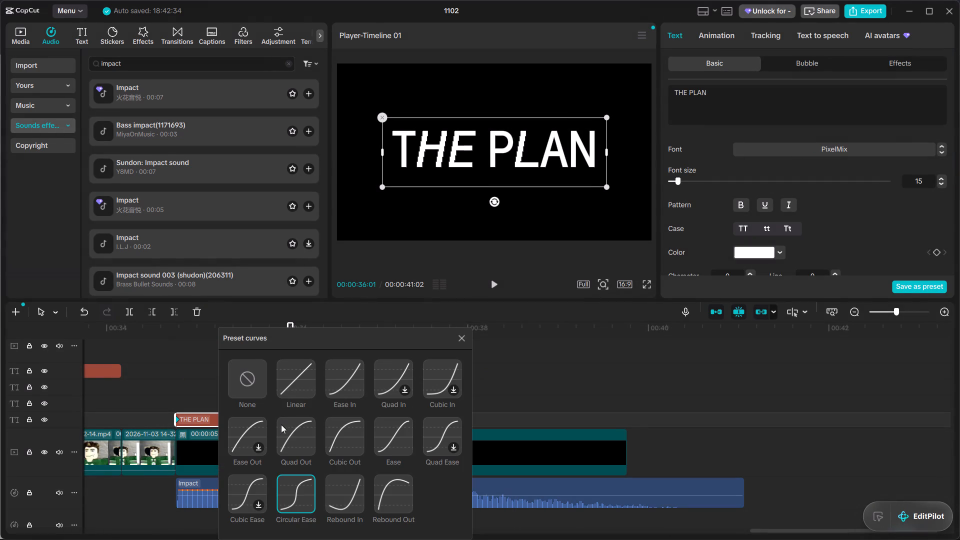
left_click(310, 429)
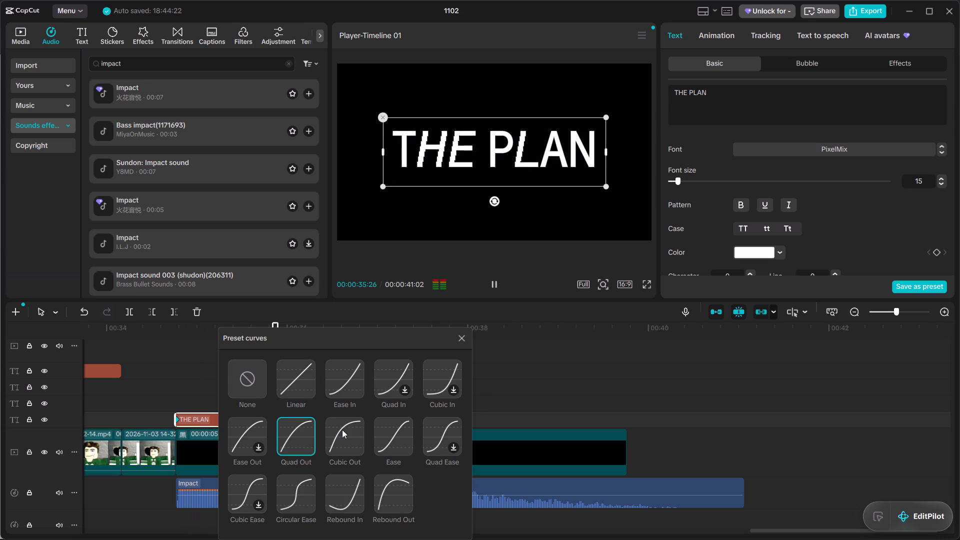
left_click(342, 430)
left_click(324, 434)
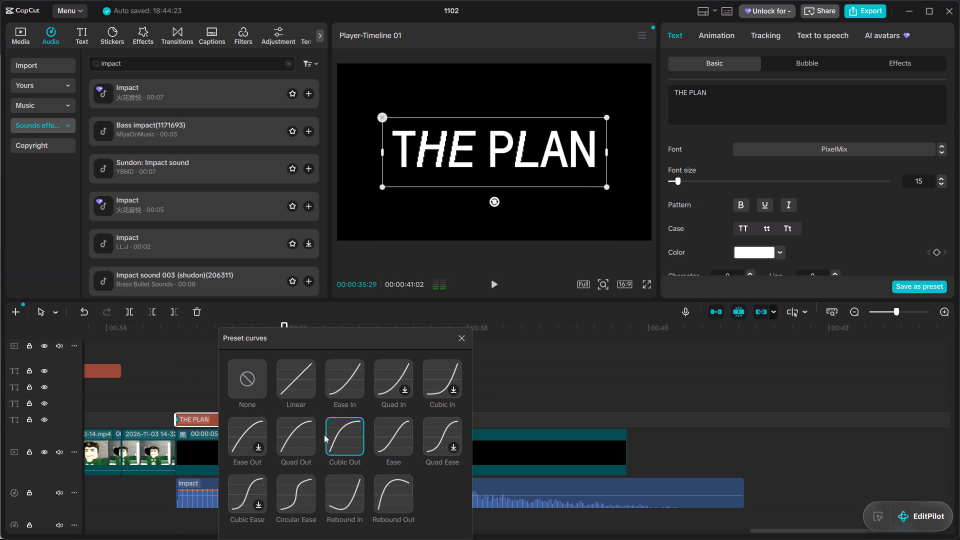
left_click(308, 439)
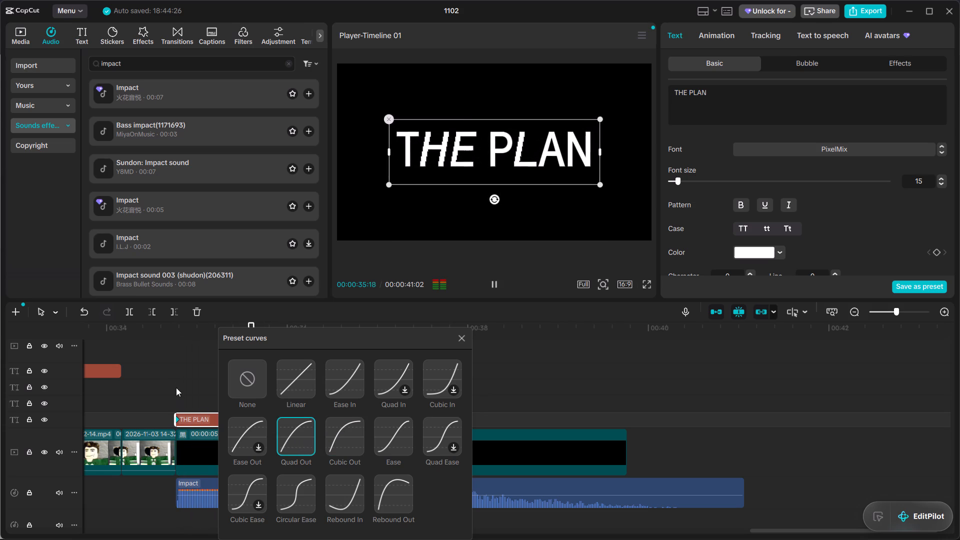
left_click(332, 441)
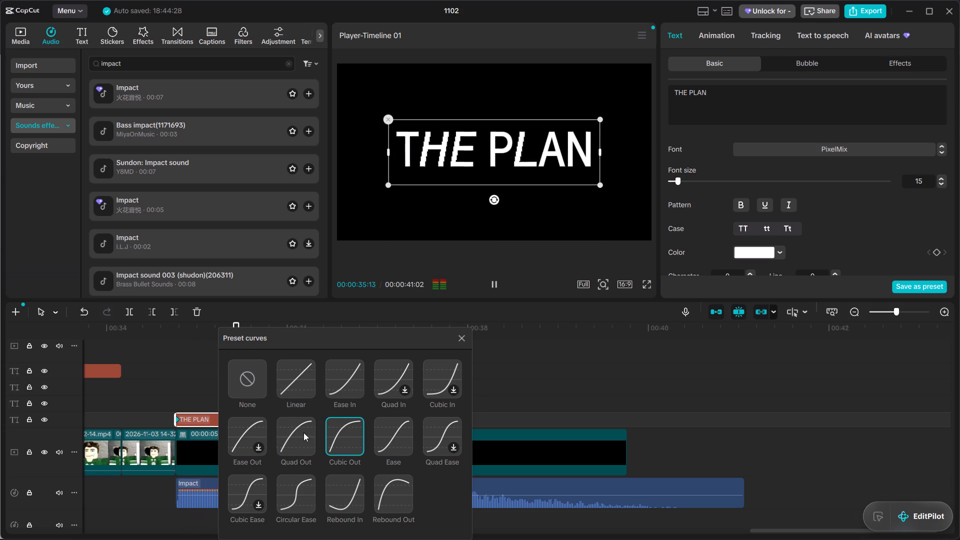
left_click(156, 380)
left_click(483, 278)
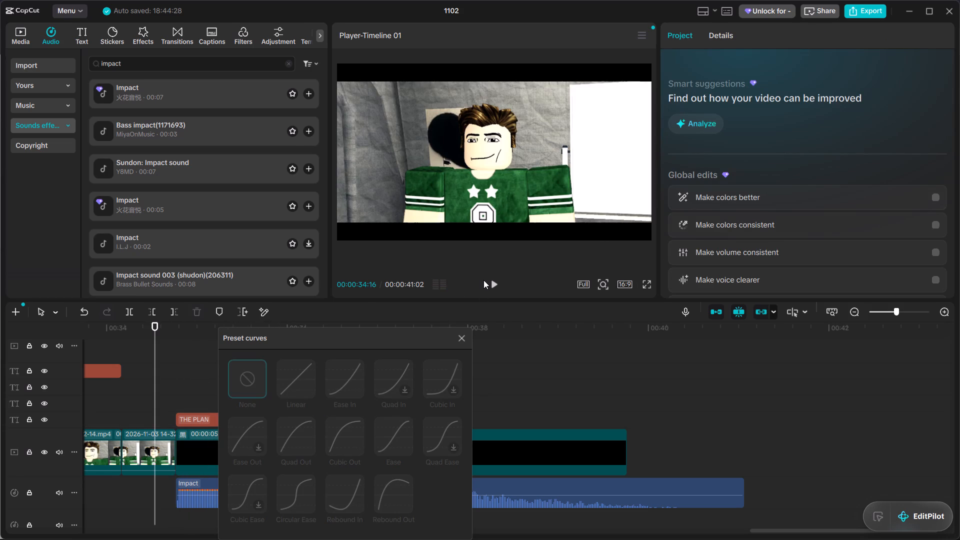
left_click(458, 347)
left_click(491, 287)
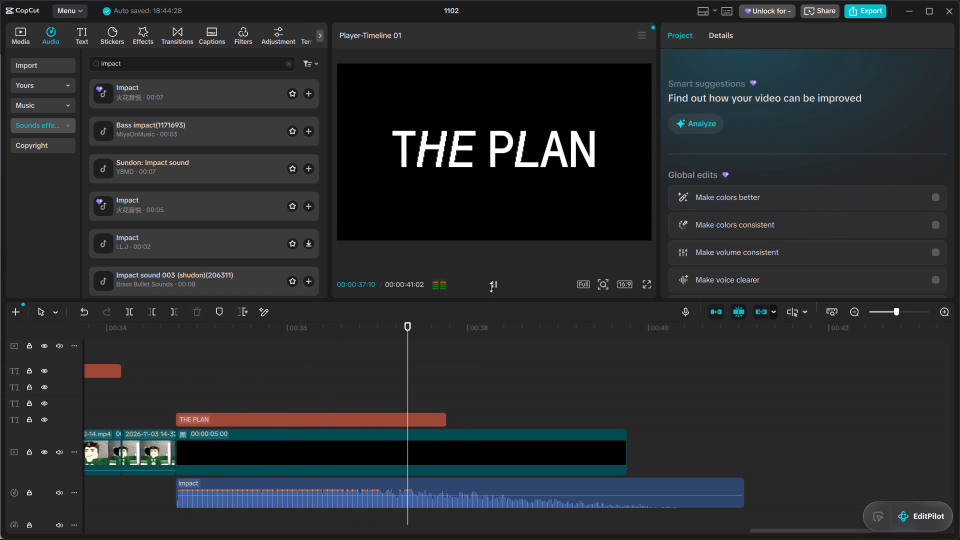
Make THE PLAN title text bold.
left_click(286, 398)
left_click(277, 416)
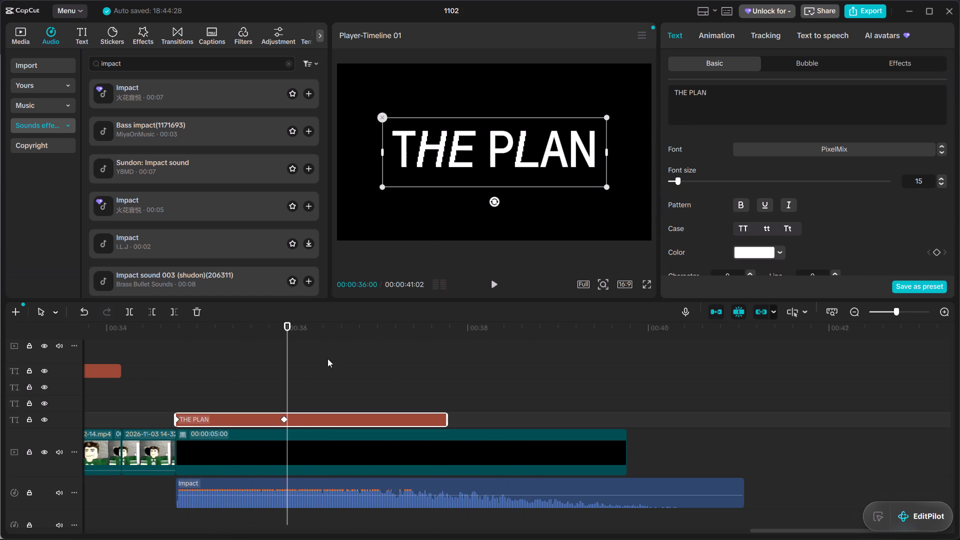
left_click(741, 202)
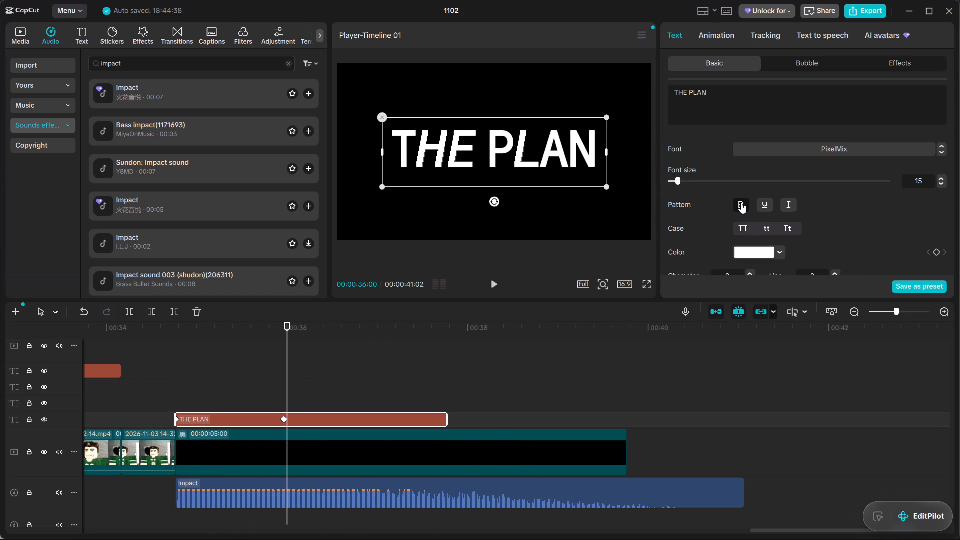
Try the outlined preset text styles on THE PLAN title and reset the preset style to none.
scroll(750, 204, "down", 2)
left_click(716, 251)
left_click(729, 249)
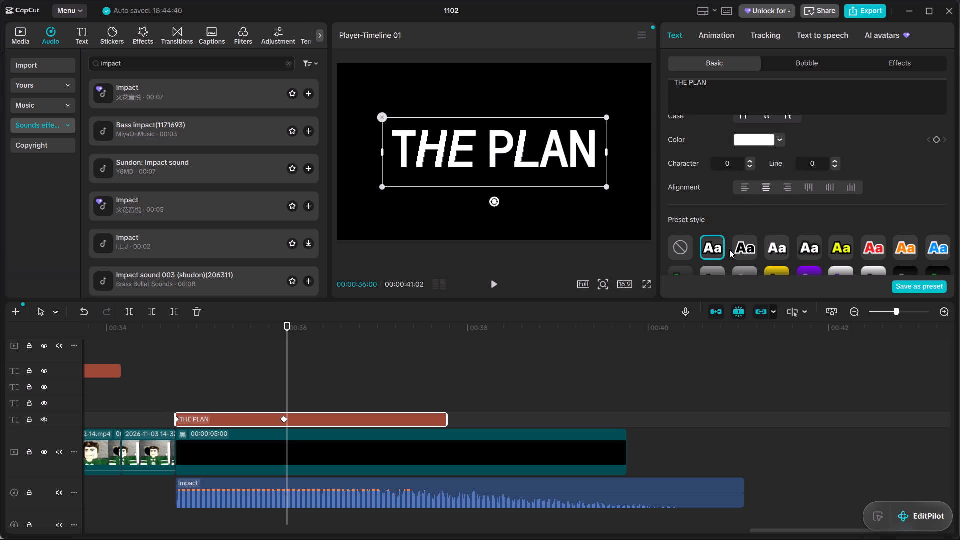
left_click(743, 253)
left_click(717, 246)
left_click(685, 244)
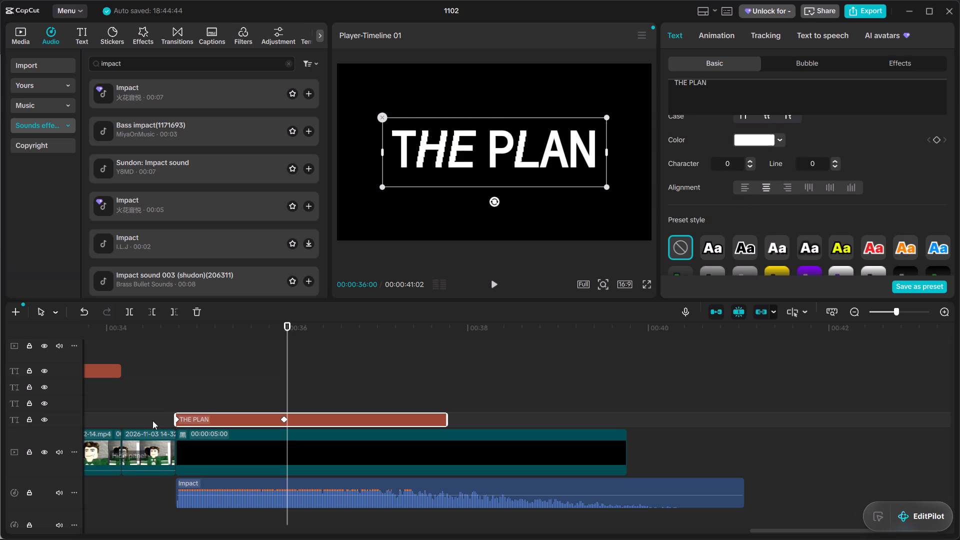
Search the title's font list for digital.
scroll(664, 222, "up", 7)
left_click(882, 150)
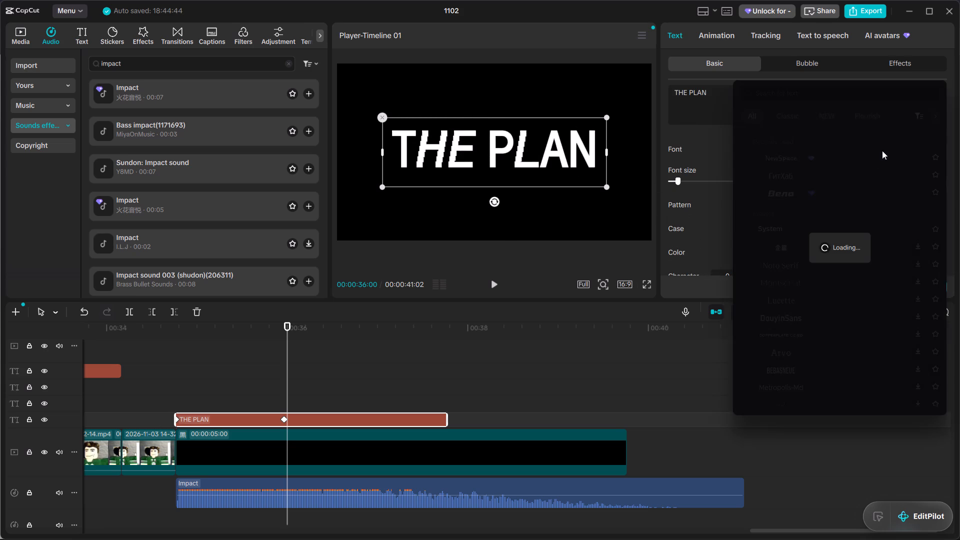
scroll(795, 190, "up", 3)
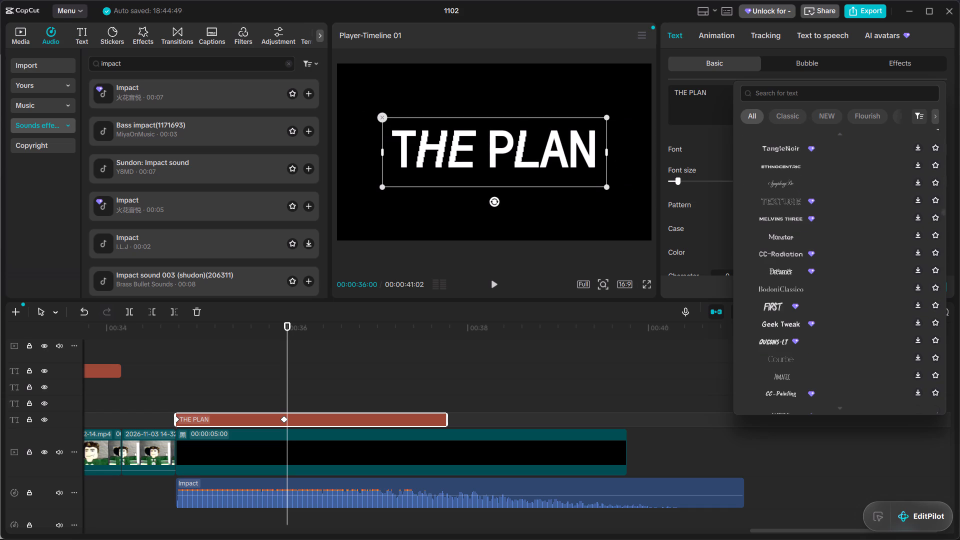
left_click(806, 93)
type("digitsl")
key("BackSpace")
key("BackSpace")
type("al")
key("Return")
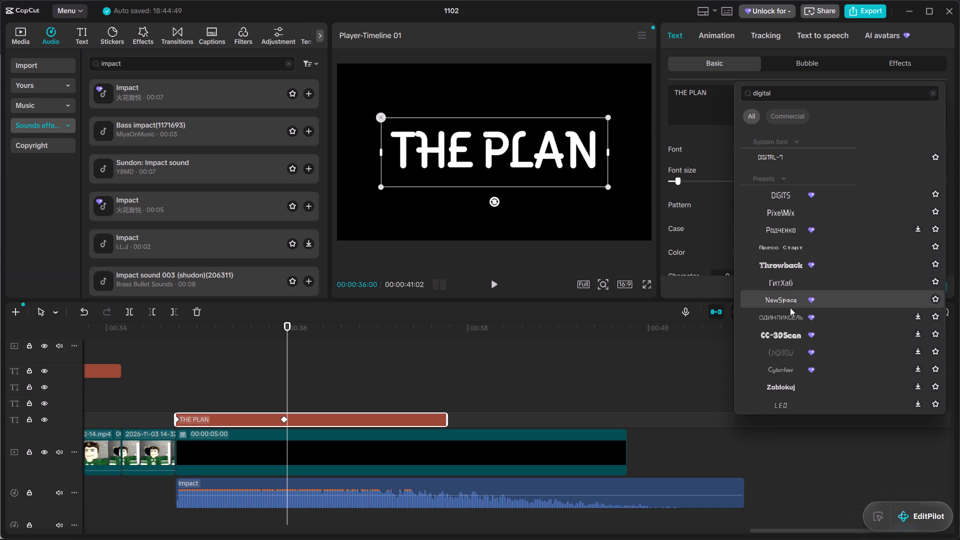
Search the fonts for Destroyed, apply the handwritten Дрожащии font to THE PLAN title, and play it back.
left_click(933, 93)
left_click(924, 90)
type("Destroyed")
key("Return")
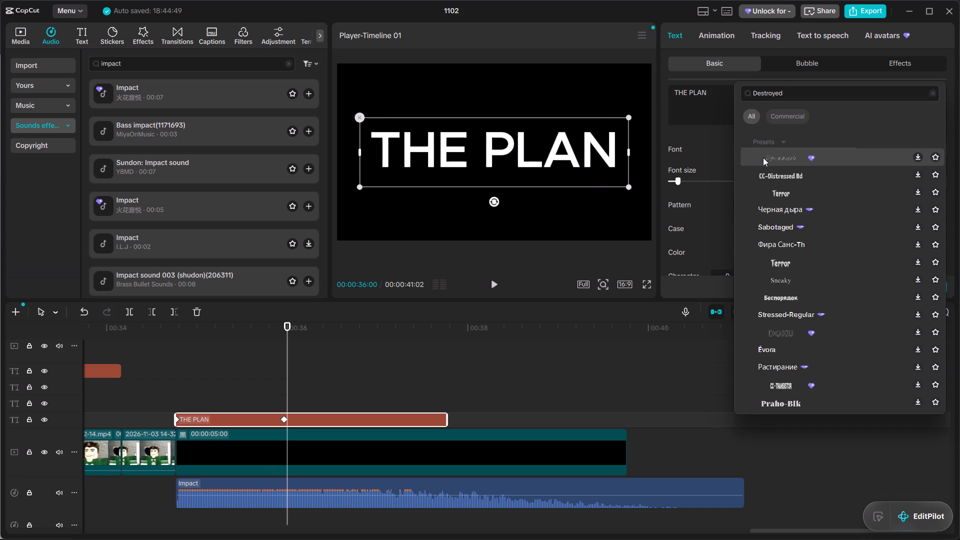
left_click(763, 157)
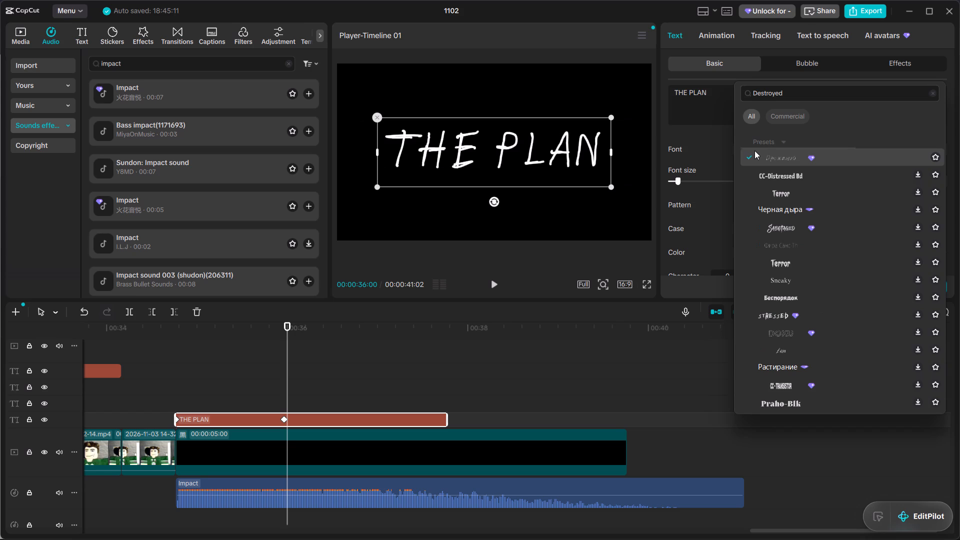
left_click(148, 397)
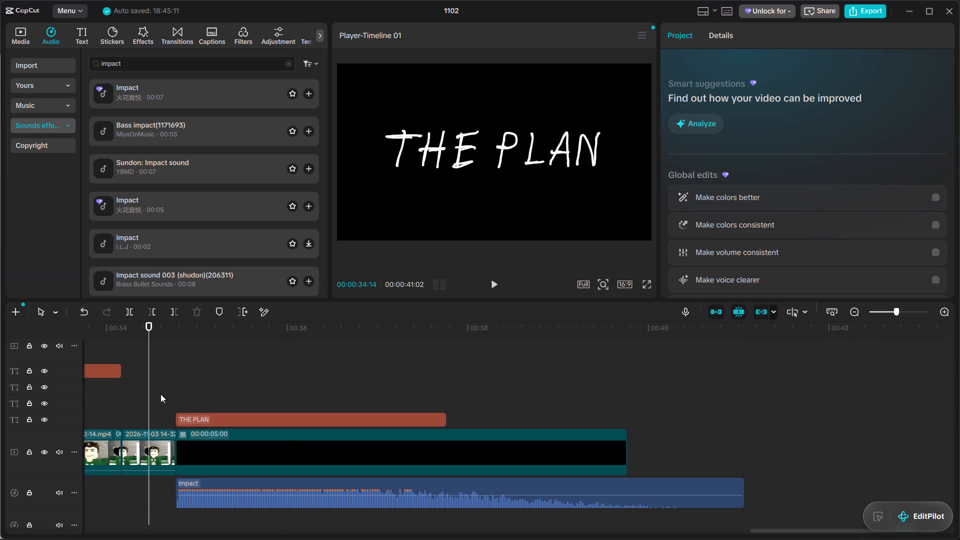
left_click(495, 282)
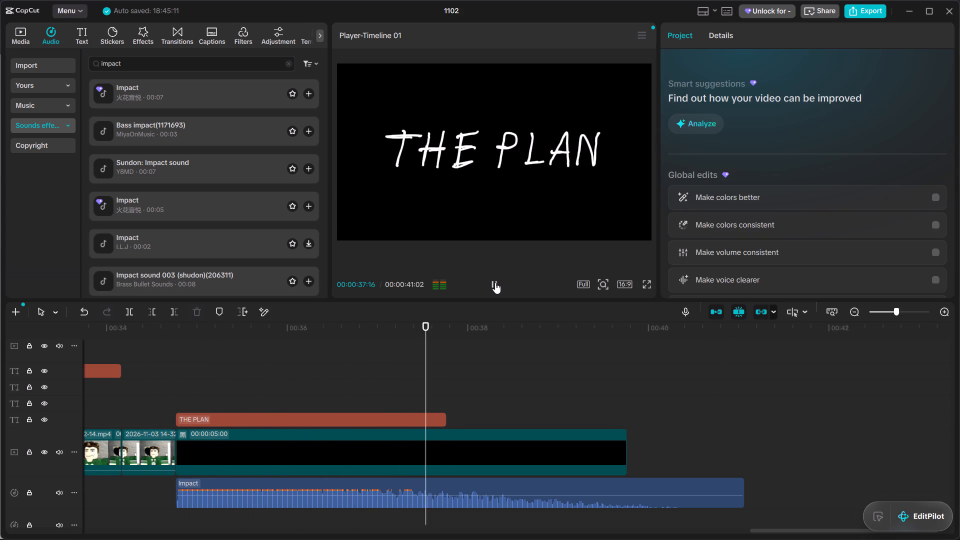
left_click(155, 405)
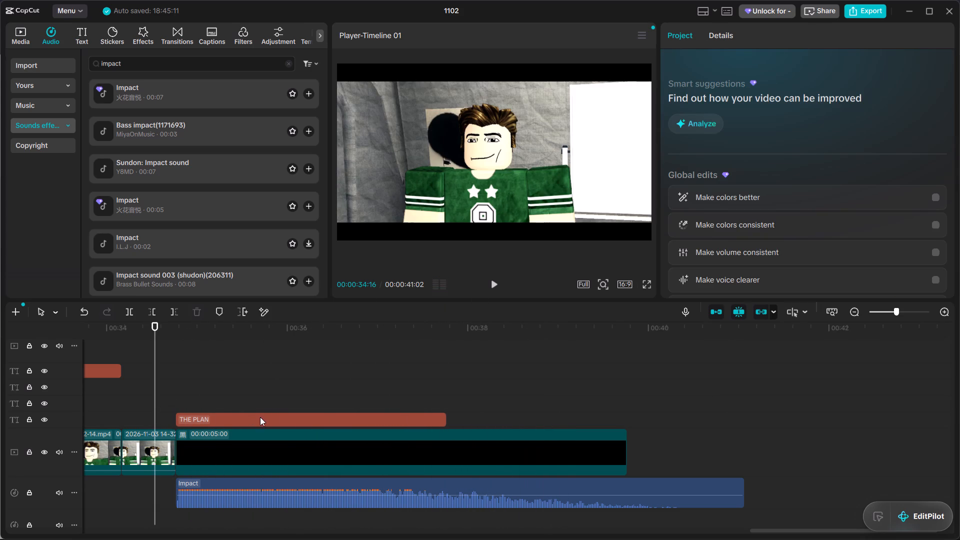
Extend THE PLAN text clip's end to match the end of the black background clip.
left_click(261, 416)
left_click_drag(450, 418, 562, 421)
left_click(444, 417)
left_click_drag(444, 417, 523, 415)
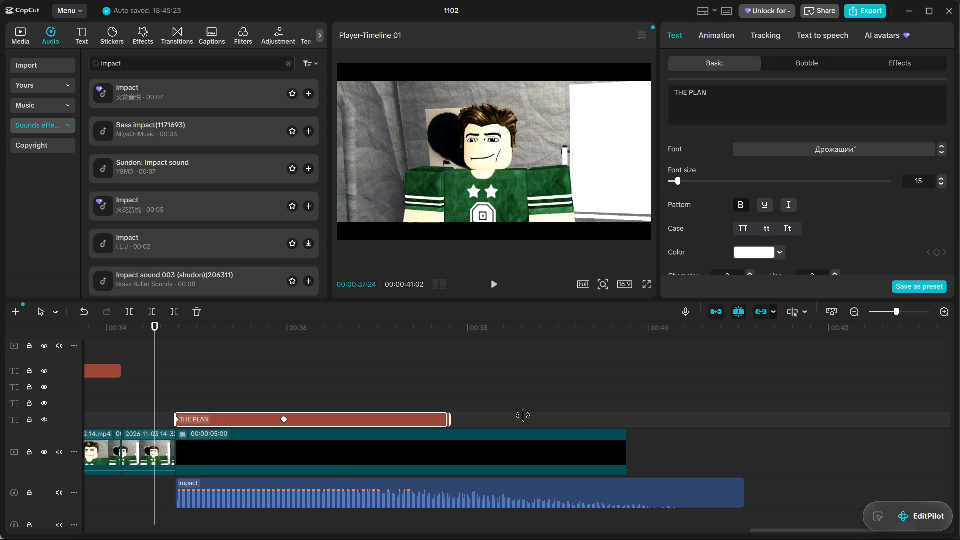
left_click_drag(523, 415, 627, 420)
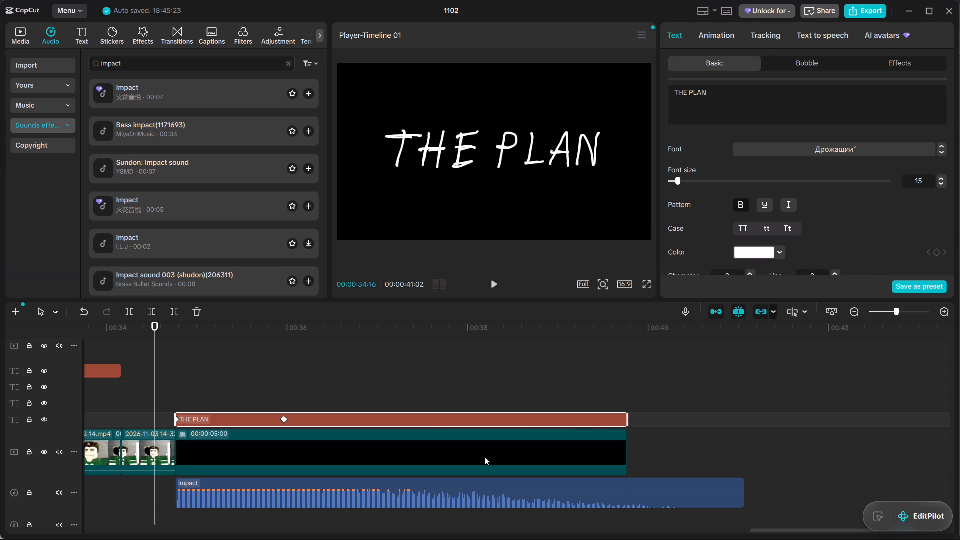
Switch to Chrome and search Google in a new tab for "russian song ooh le sharimooo lalili".
left_click(439, 532)
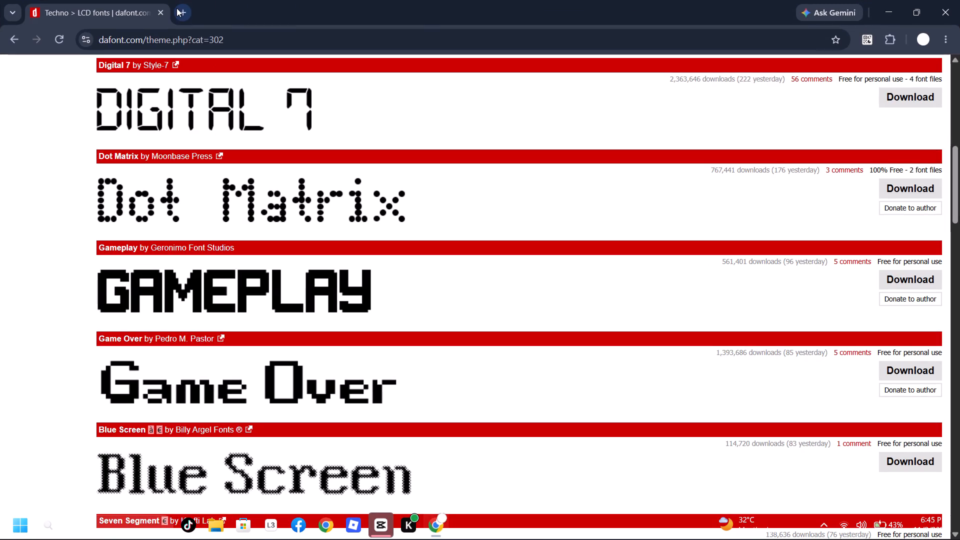
left_click(176, 8)
type("russia")
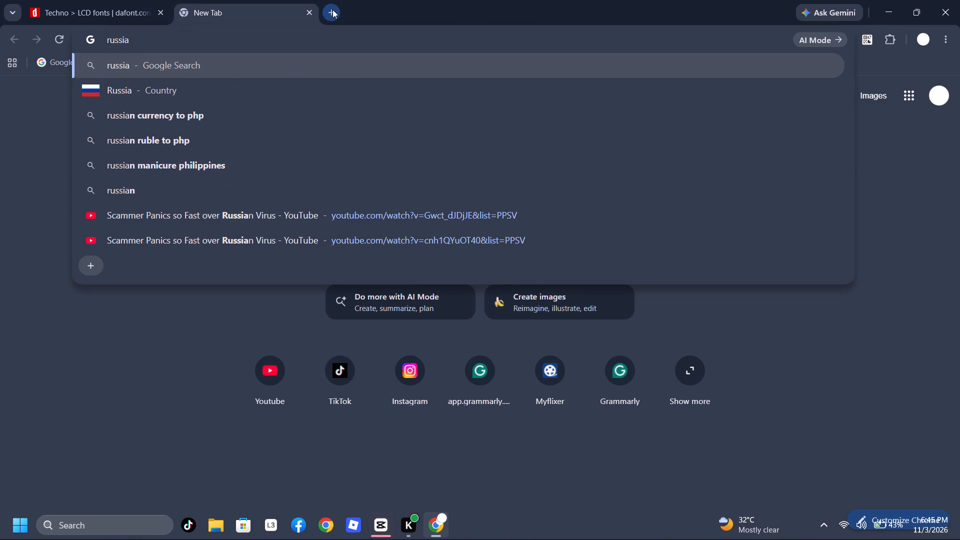
type("n song ooh s")
key("BackSpace")
type("le sharimooo lalili")
key("Return")
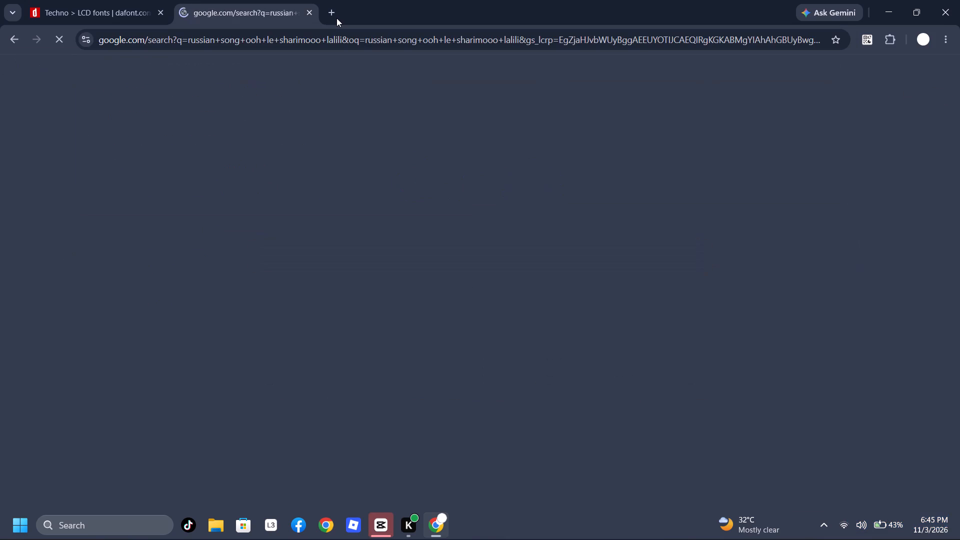
Refine the search to "scary russian song ooh le sharimooo lalili" and expand the AI Overview to read about the song.
scroll(203, 262, "down", 1)
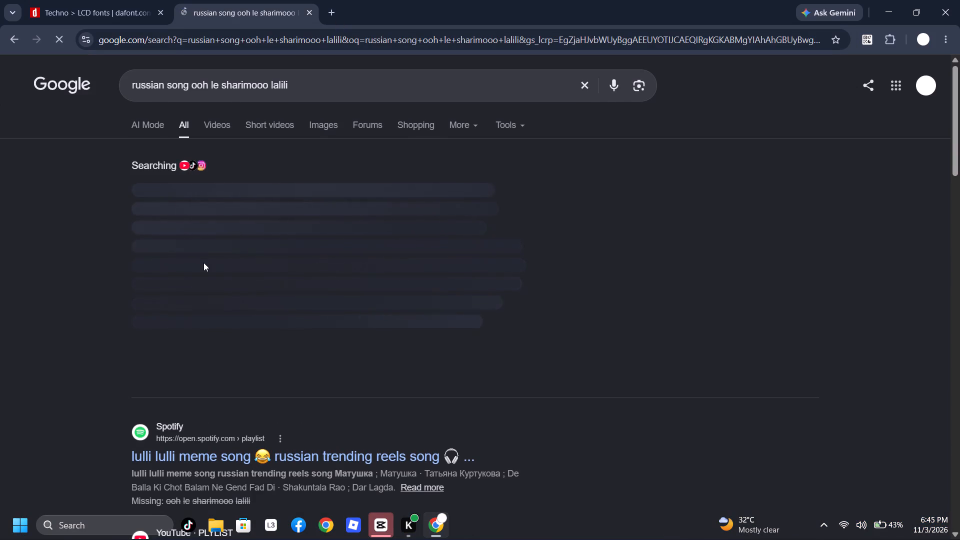
double_click(131, 81)
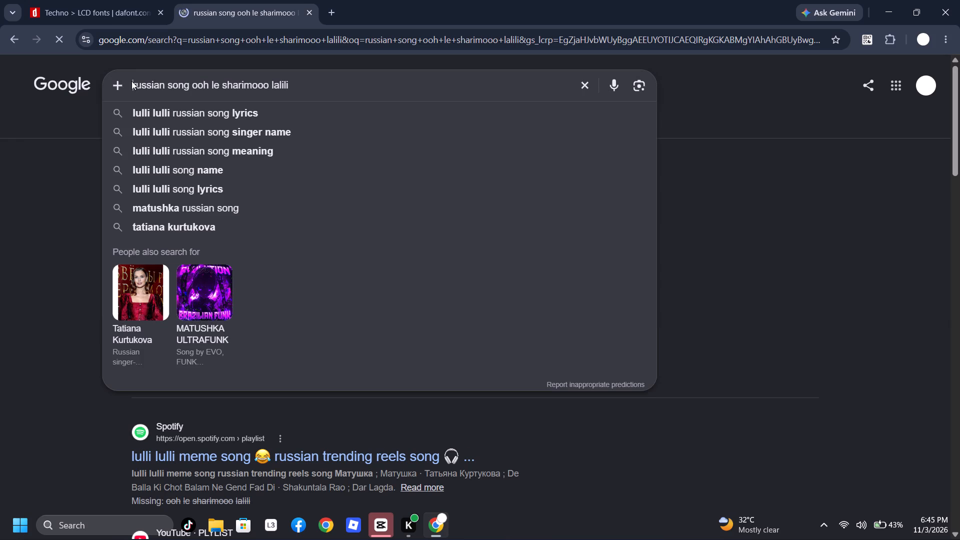
type("scary")
key("space")
key("Return")
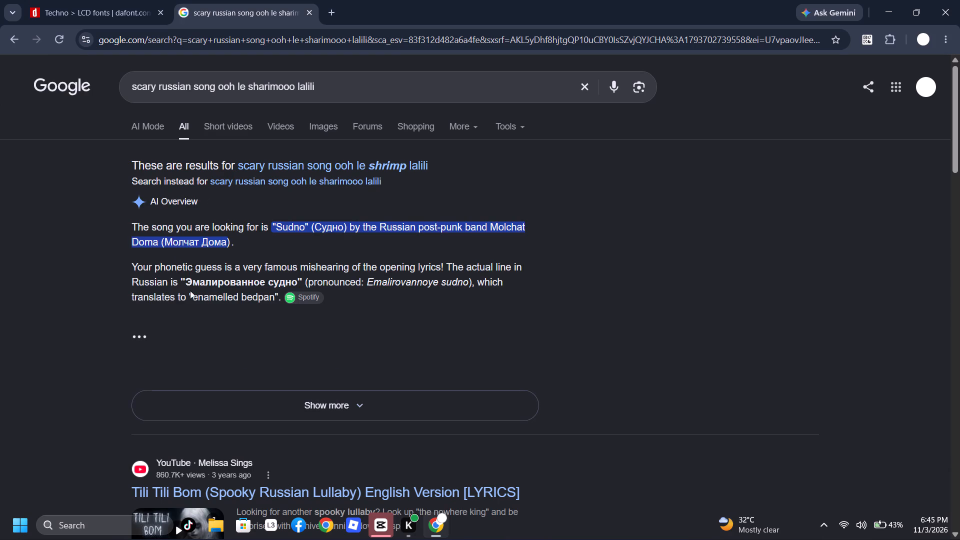
left_click(276, 395)
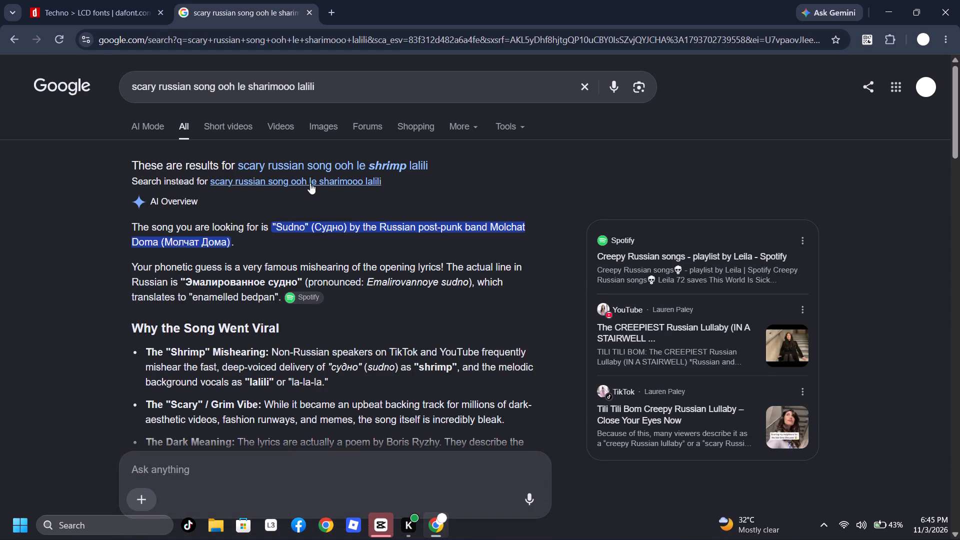
Search for the exact spelling "scary russian song ooh le sharimooo lalili" instead and read the expanded AI Overview.
left_click(308, 180)
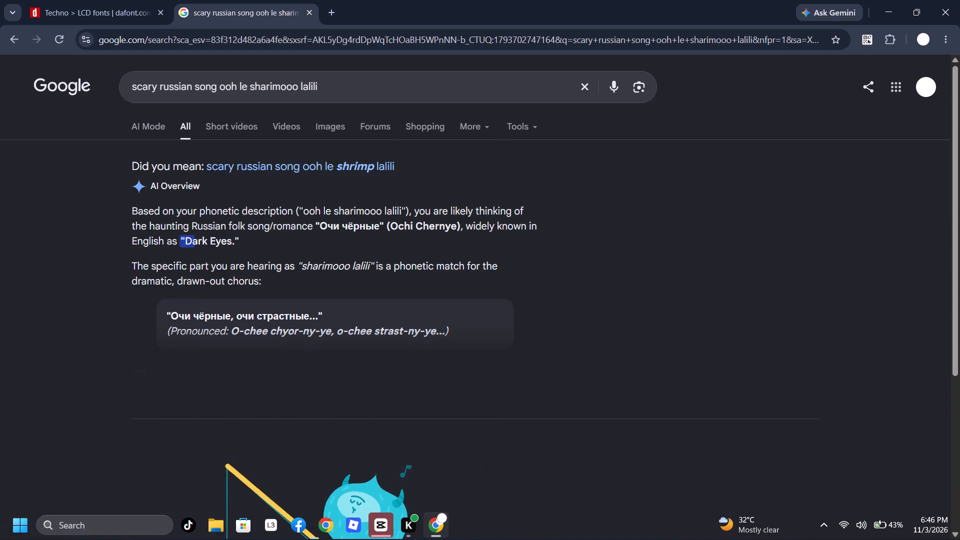
left_click(212, 394)
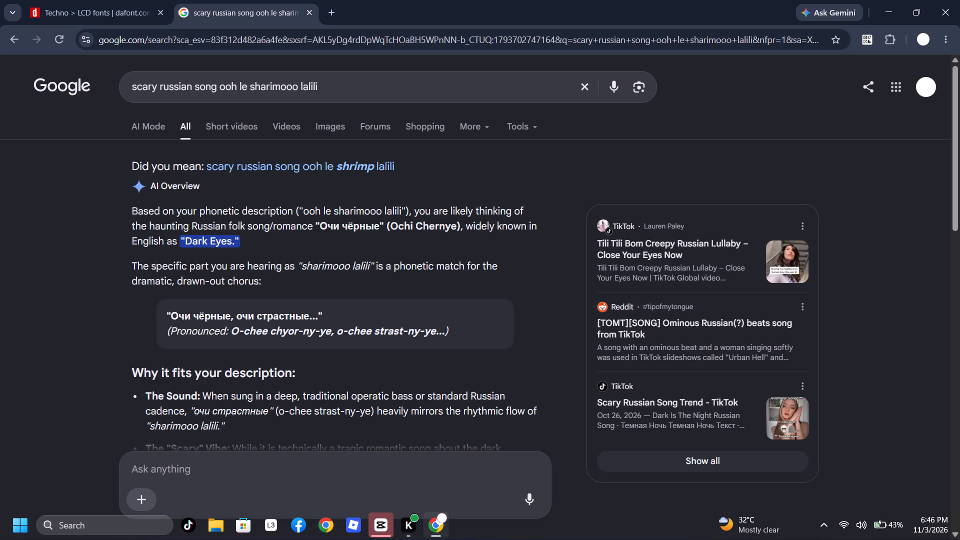
scroll(276, 224, "down", 1)
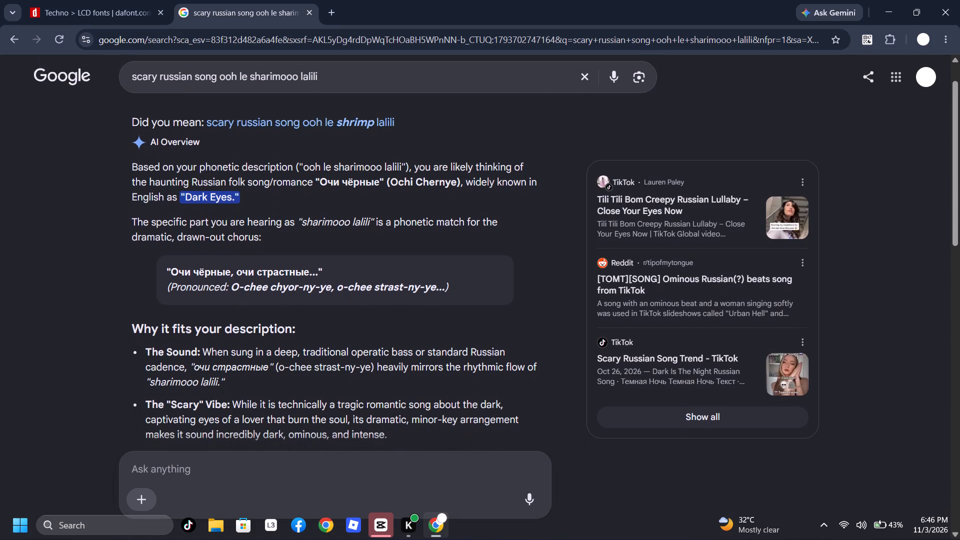
scroll(276, 224, "down", 1)
Open YouTube in the current tab and close the dafont tab.
left_click(368, 38)
type("you")
key("Return")
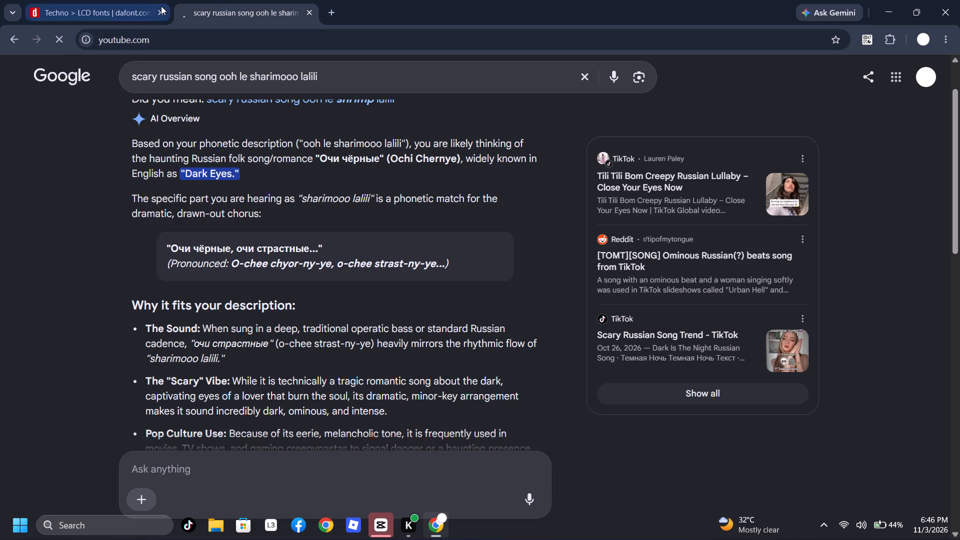
left_click(160, 8)
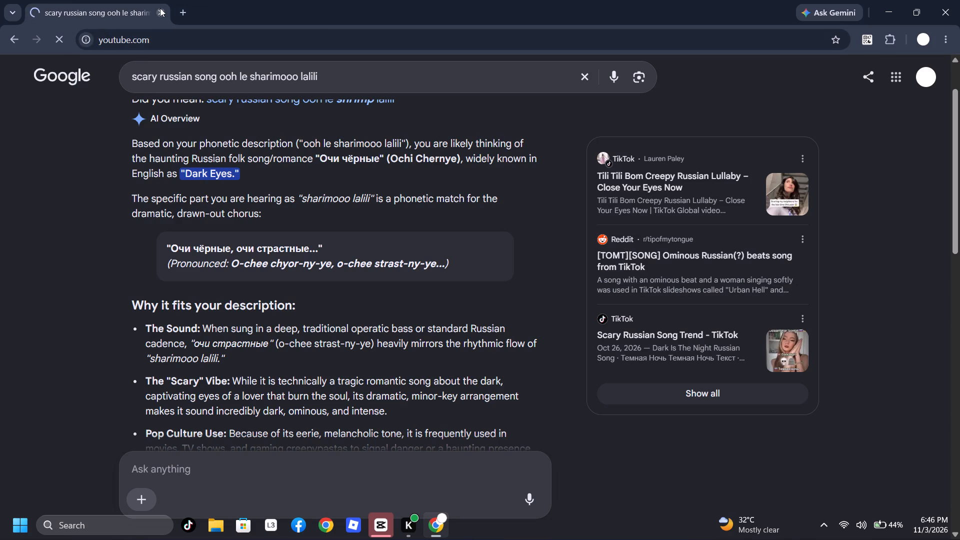
Search Google in a new tab for "scary russian song used in tiktok" and look through the results.
left_click(181, 8)
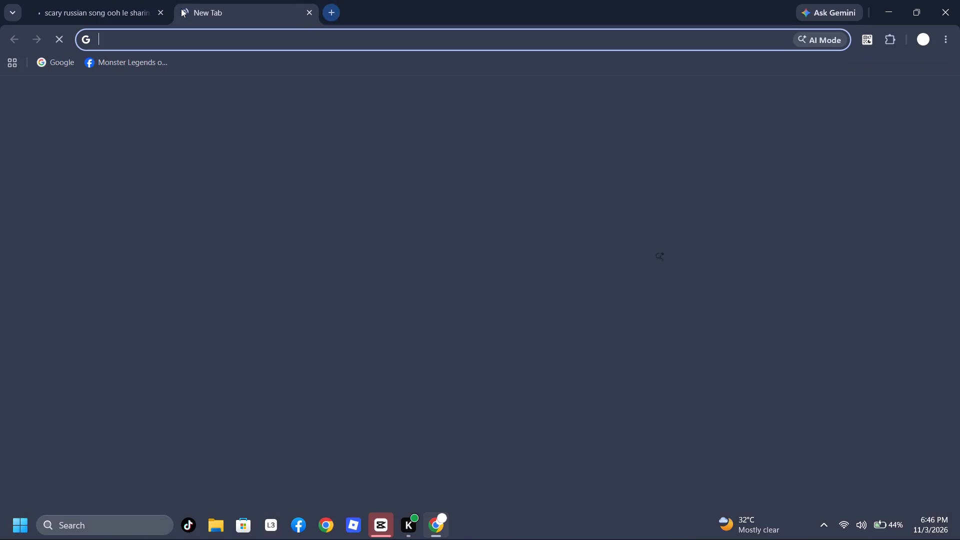
type("scary russian song used in tiko")
key("BackSpace")
type("tok")
key("Return")
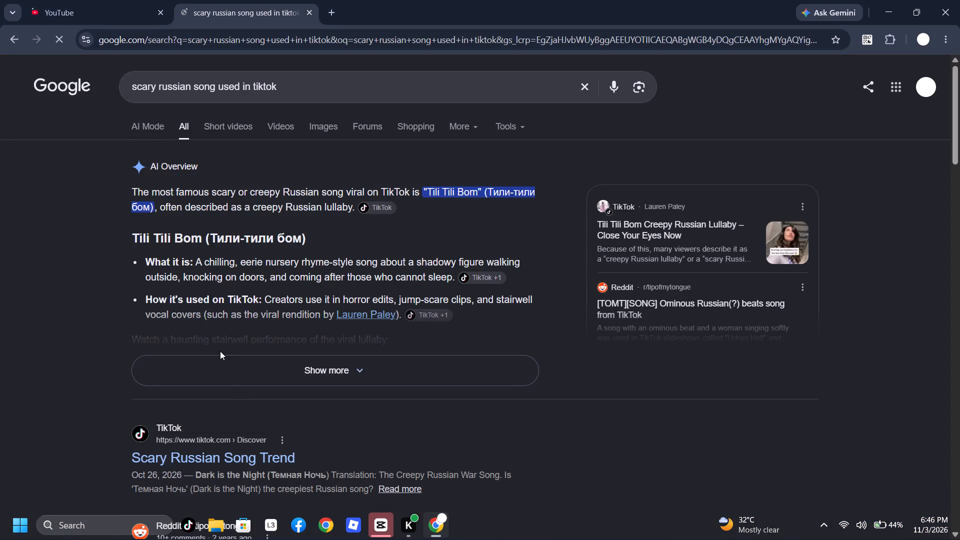
scroll(240, 386, "down", 1)
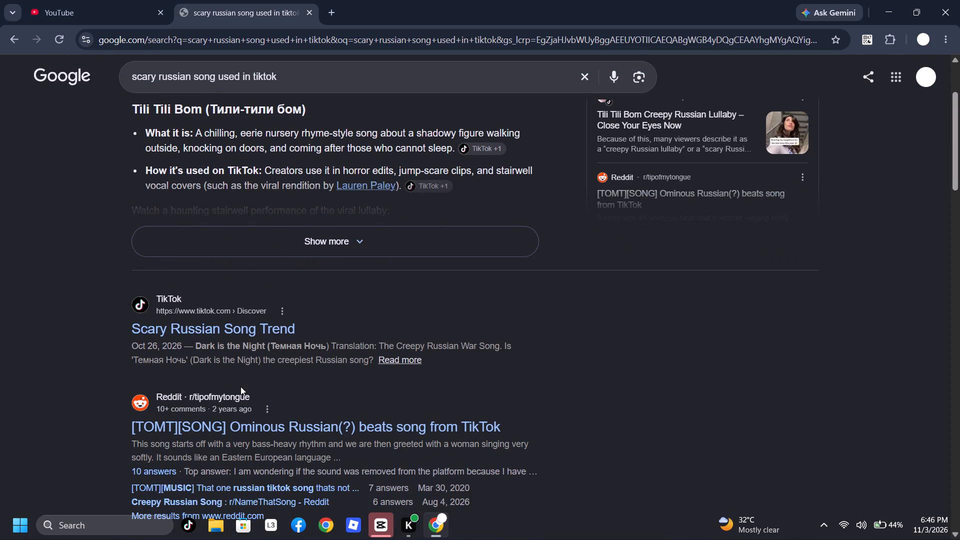
scroll(240, 386, "down", 1)
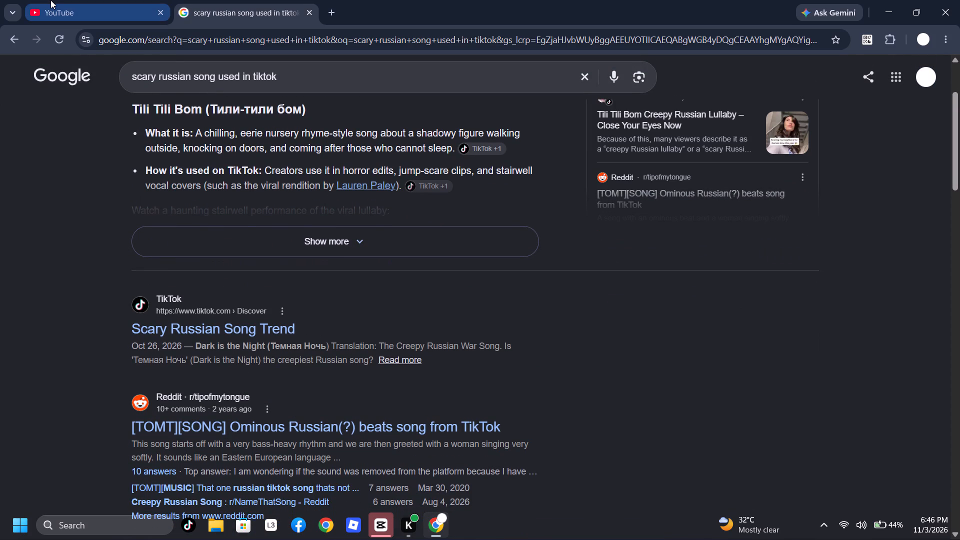
Search YouTube for "scary russian war song".
left_click(50, 0)
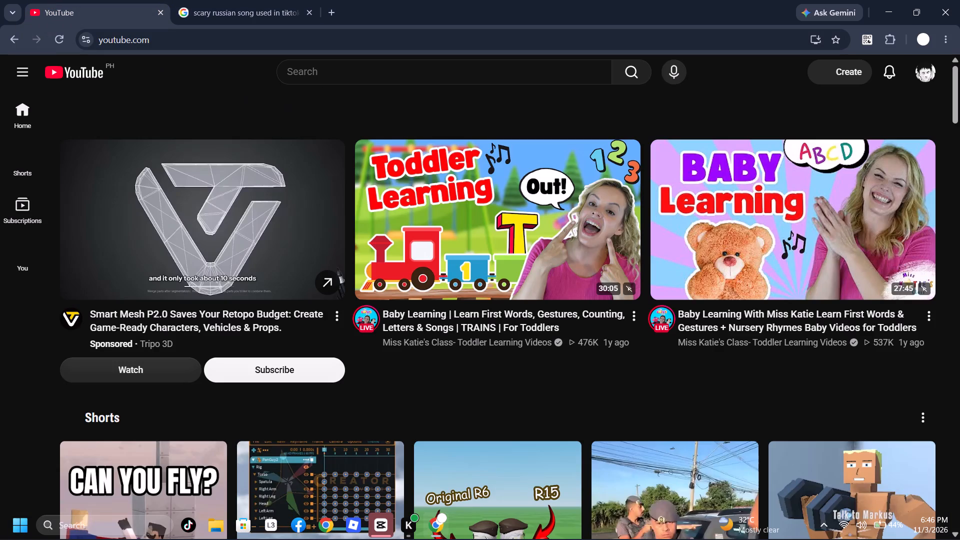
left_click(321, 82)
type("scary russian war song")
key("Return")
Refine the Google search to "scary russian war song used in tiktok" and read the expanded AI Overview.
left_click(199, 0)
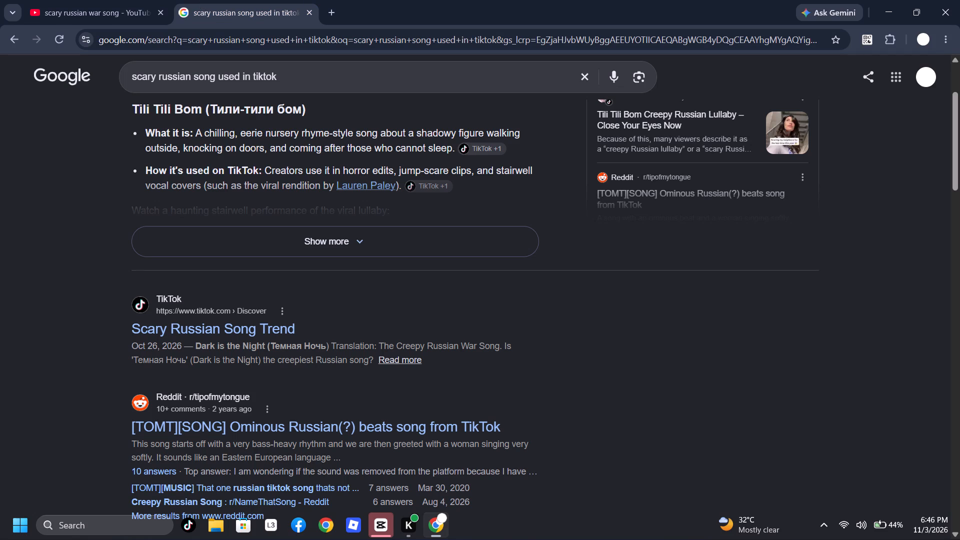
left_click(190, 70)
key("space")
type("a")
key("BackSpace")
type("war")
key("Return")
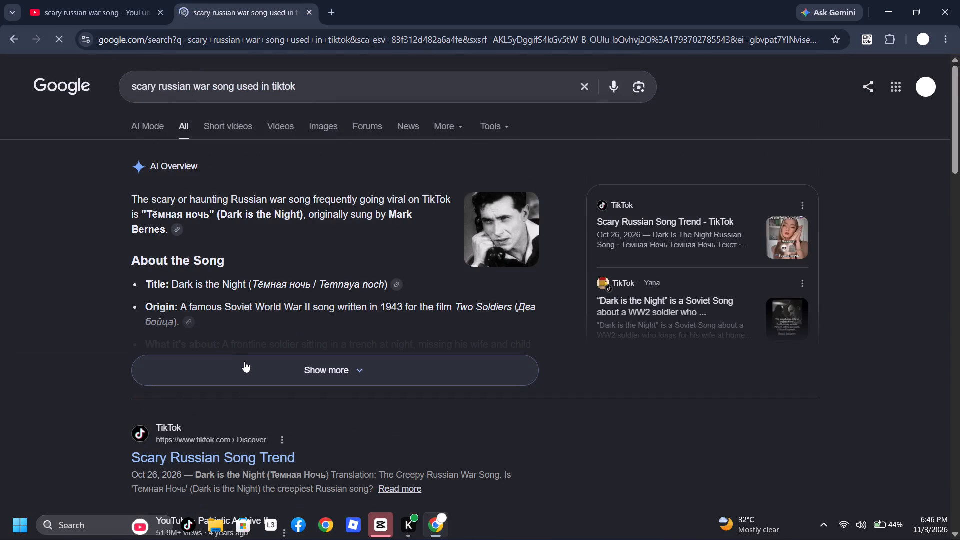
left_click(244, 361)
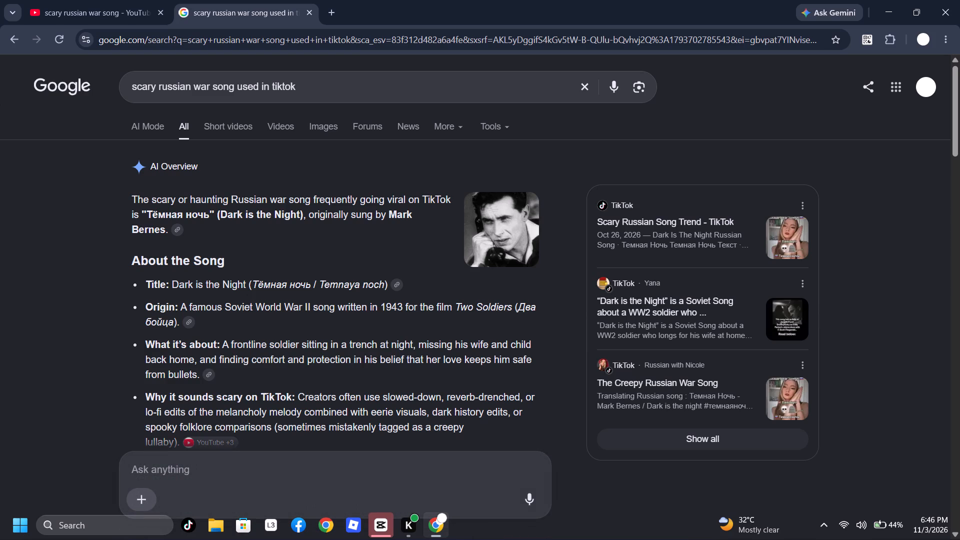
scroll(244, 361, "down", 1)
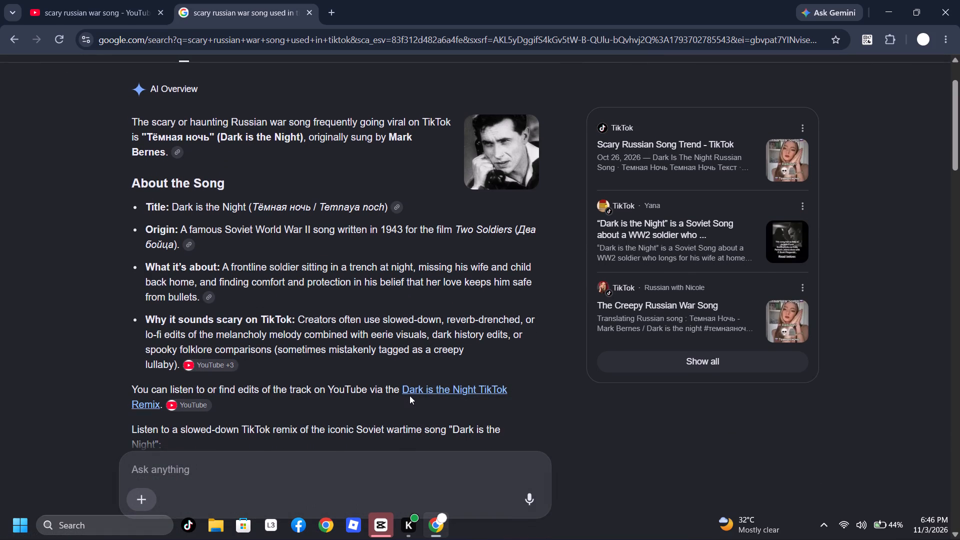
Open the linked Dark Is The Night TikTok Remix video and skip its ad.
left_click(423, 392)
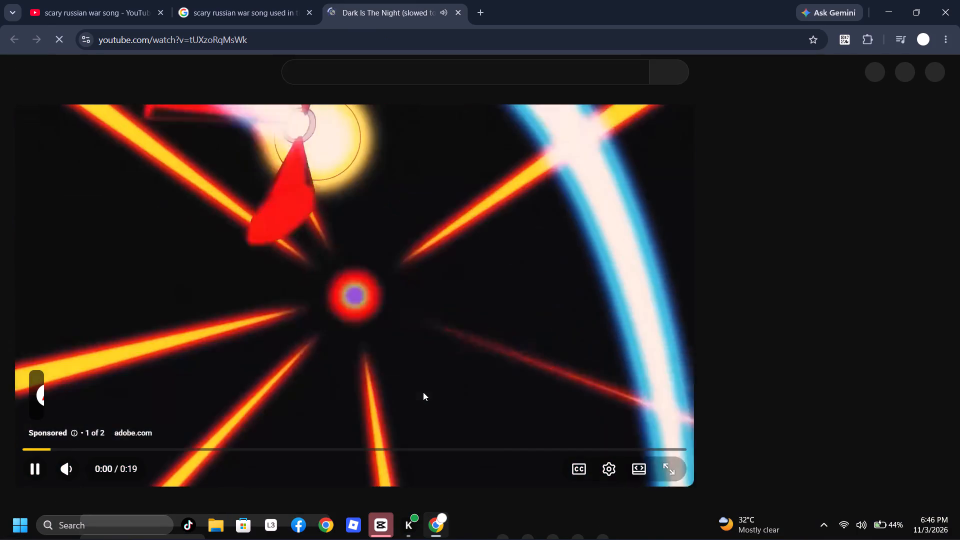
scroll(423, 392, "down", 4)
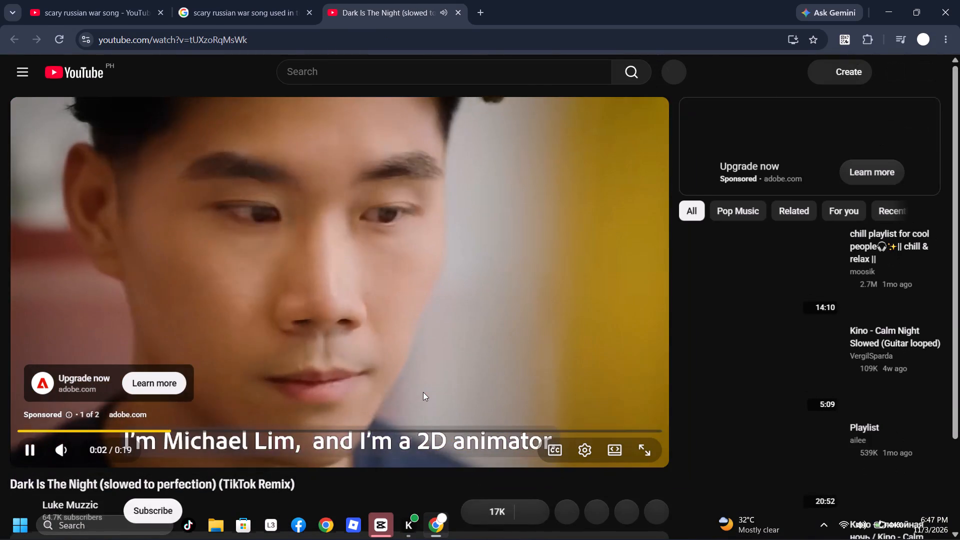
scroll(436, 366, "down", 2)
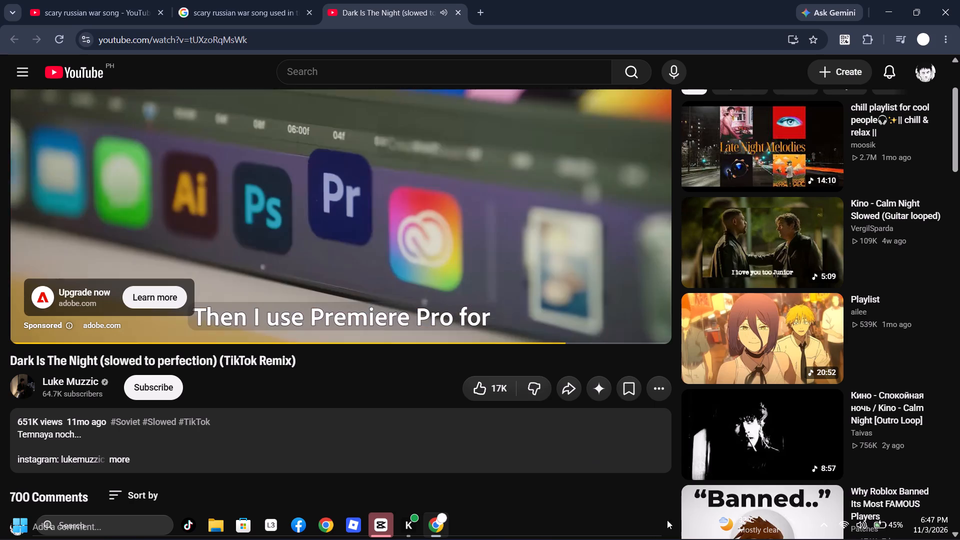
left_click(877, 529)
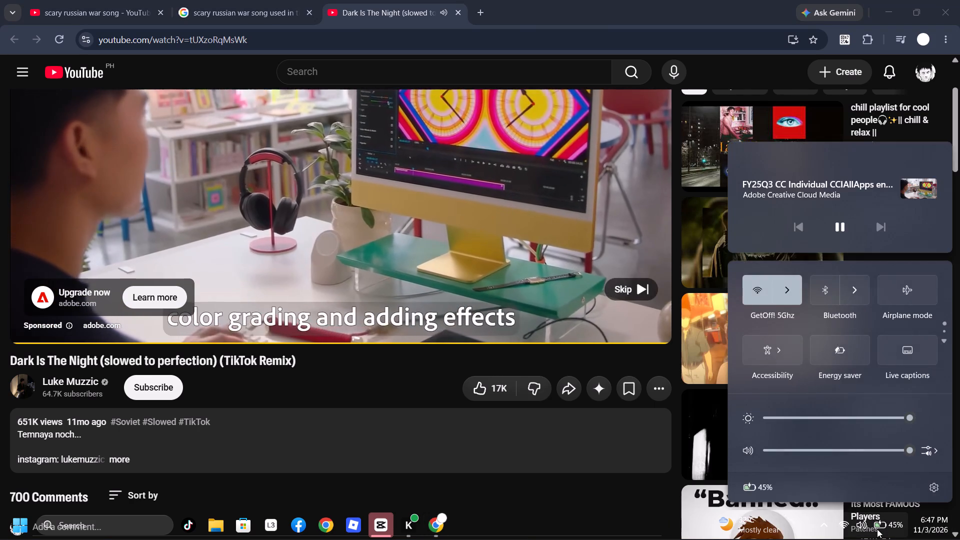
left_click(877, 529)
left_click(647, 292)
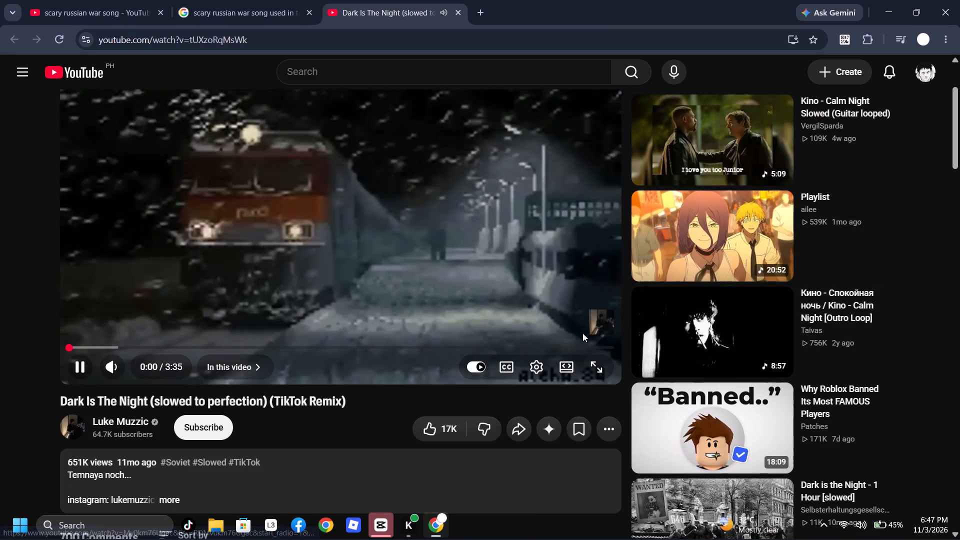
Listen to Dark Is The Night (slowed to perfection) at several points through the track and glance over its comments.
scroll(464, 390, "down", 4)
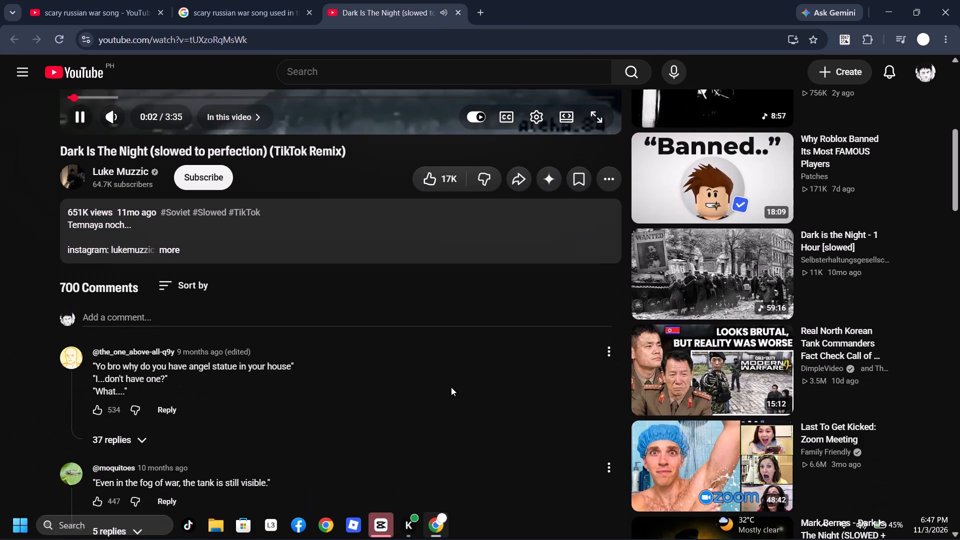
scroll(448, 385, "up", 3)
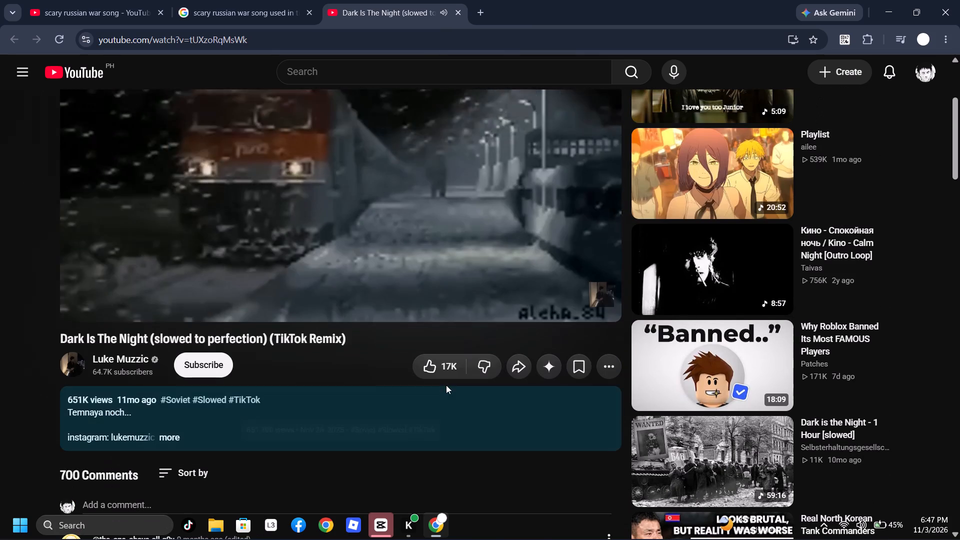
key("Right")
key("Right")
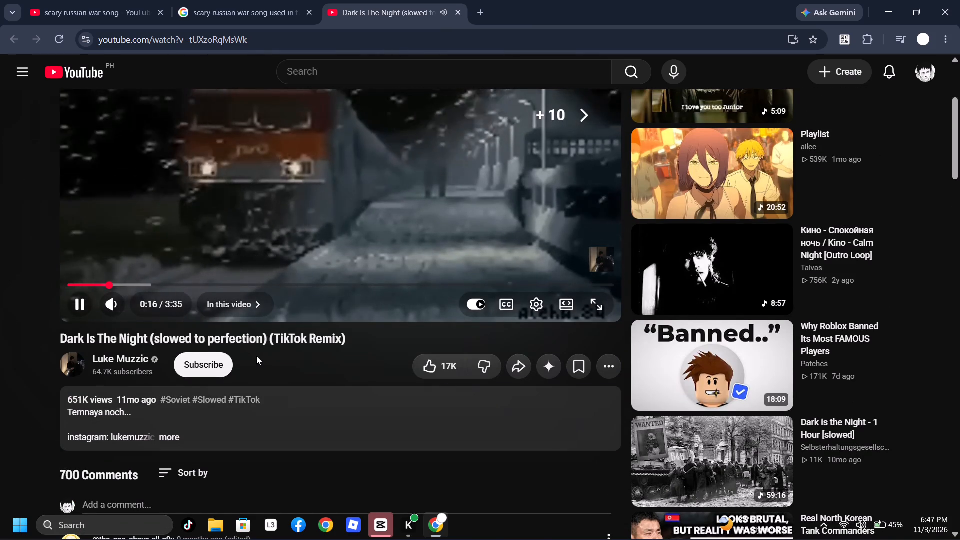
scroll(256, 356, "up", 2)
key("Right")
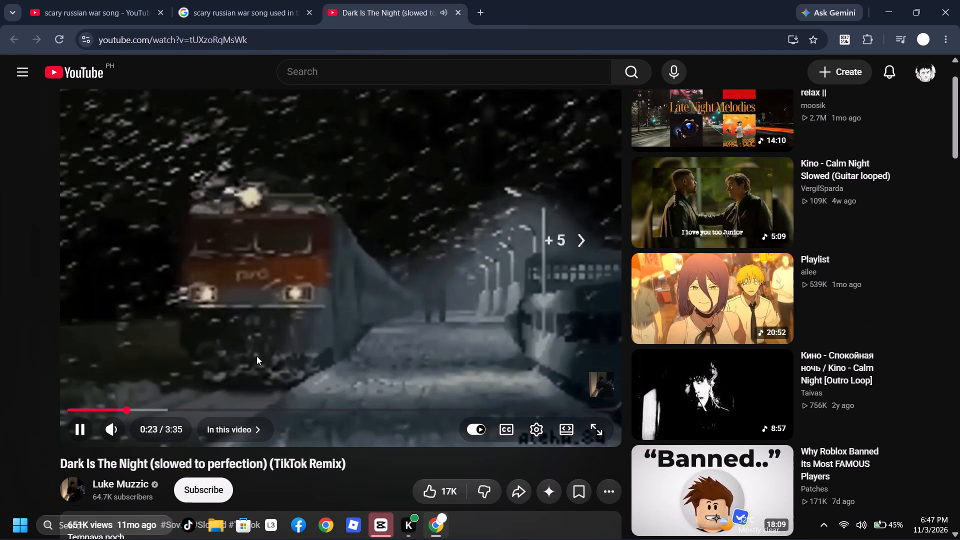
key("Right")
key("Right")
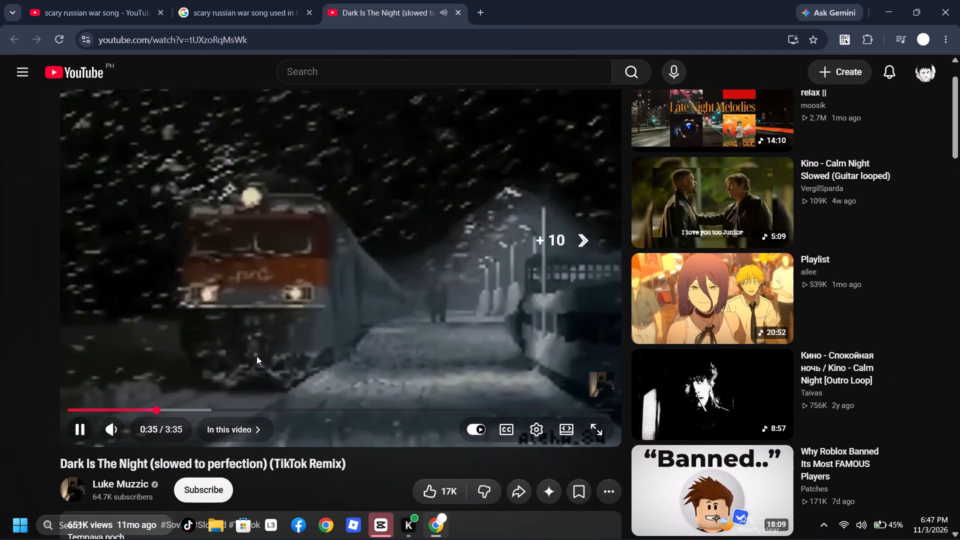
key("Right")
key("Right")
key("Right")
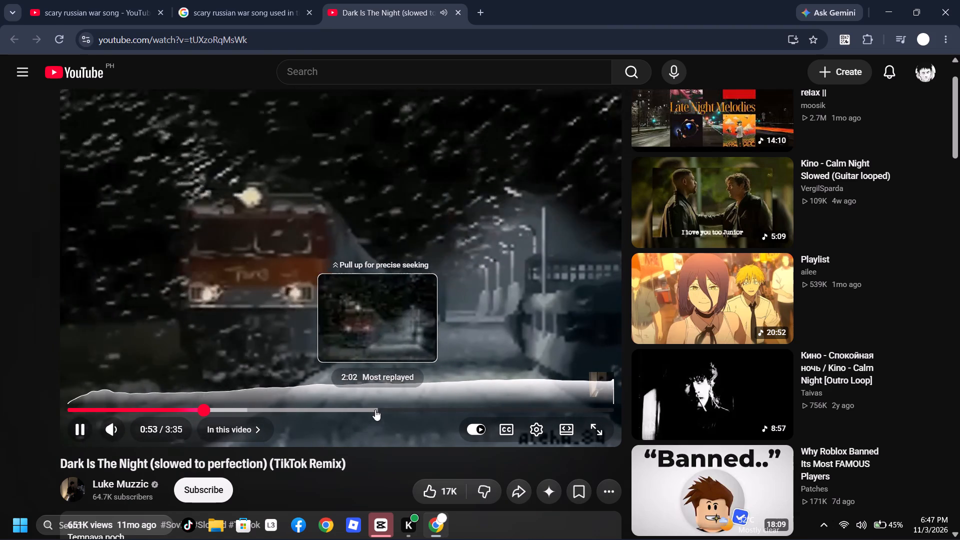
left_click(360, 408)
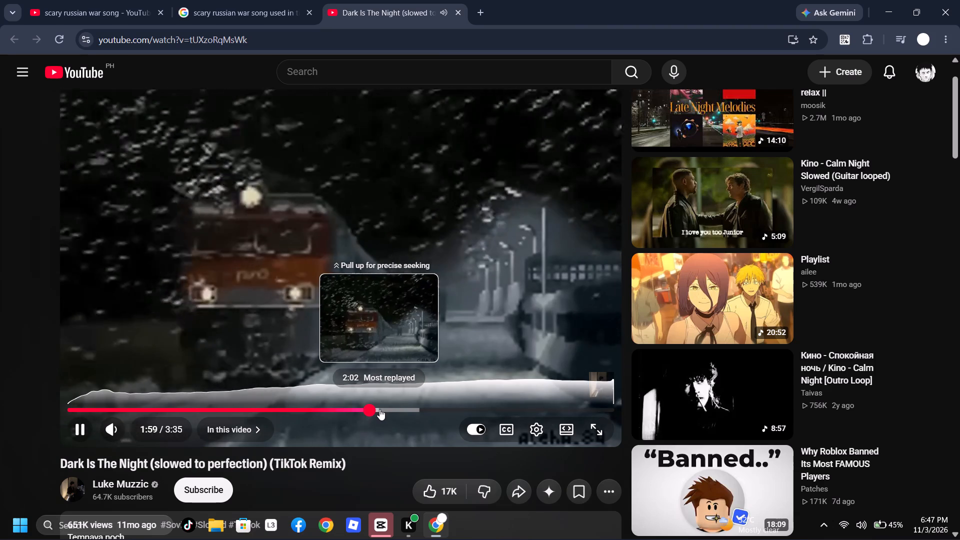
left_click(400, 410)
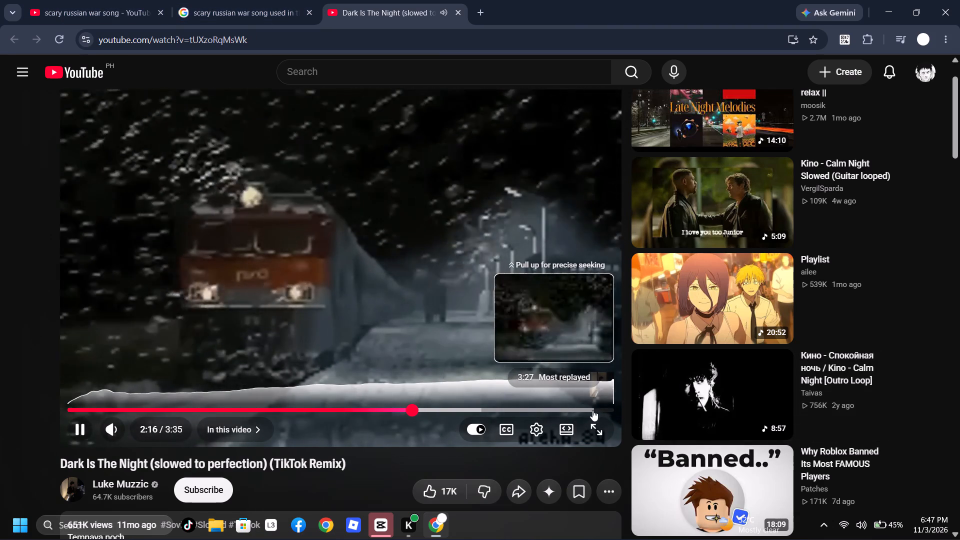
left_click(517, 412)
scroll(384, 424, "down", 6)
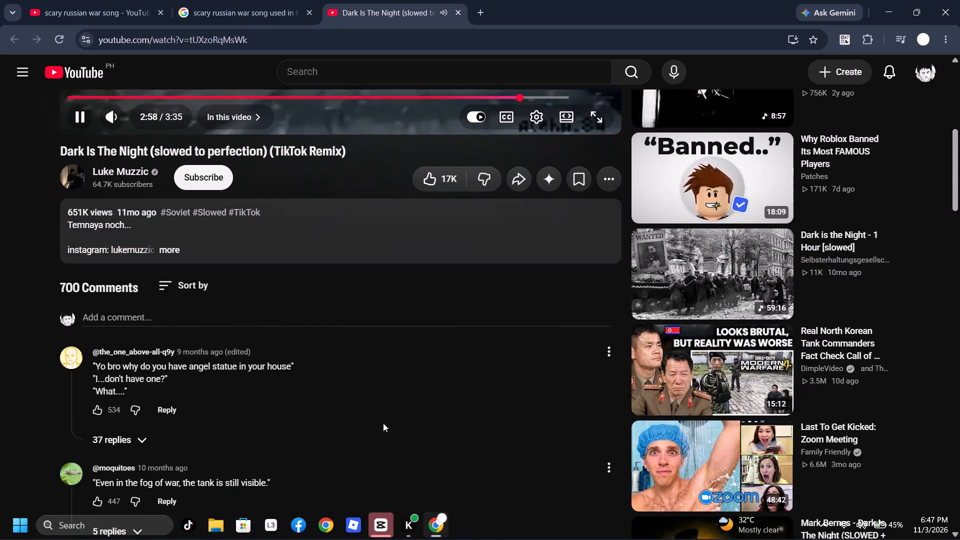
scroll(383, 423, "down", 10)
scroll(379, 419, "up", 11)
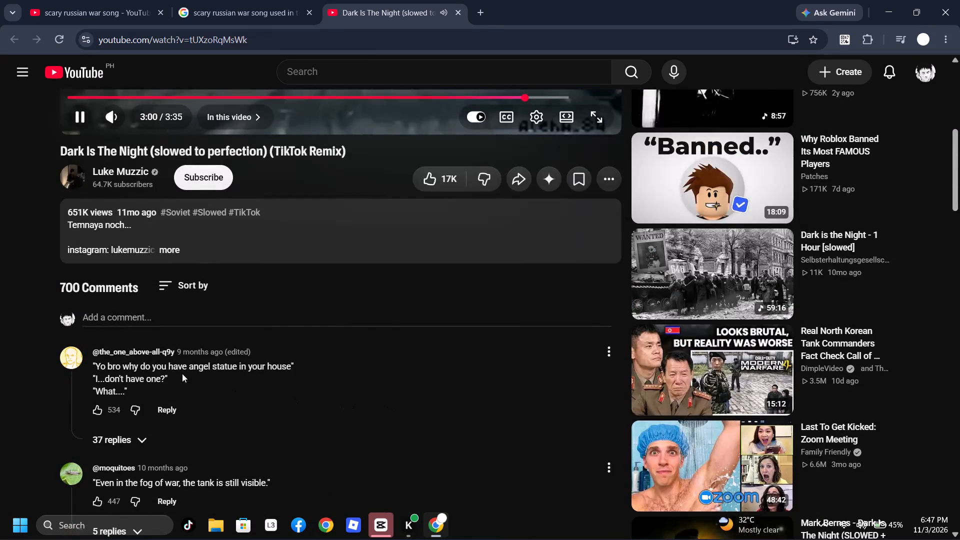
left_click(168, 280)
left_click(168, 281)
scroll(469, 359, "up", 5)
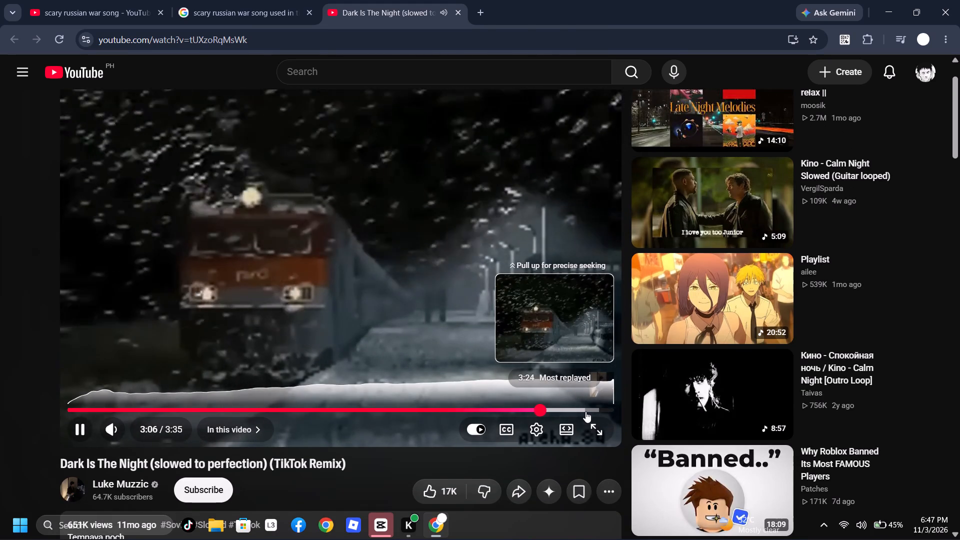
Copy the share link of the Dark Is The Night video.
left_click(512, 486)
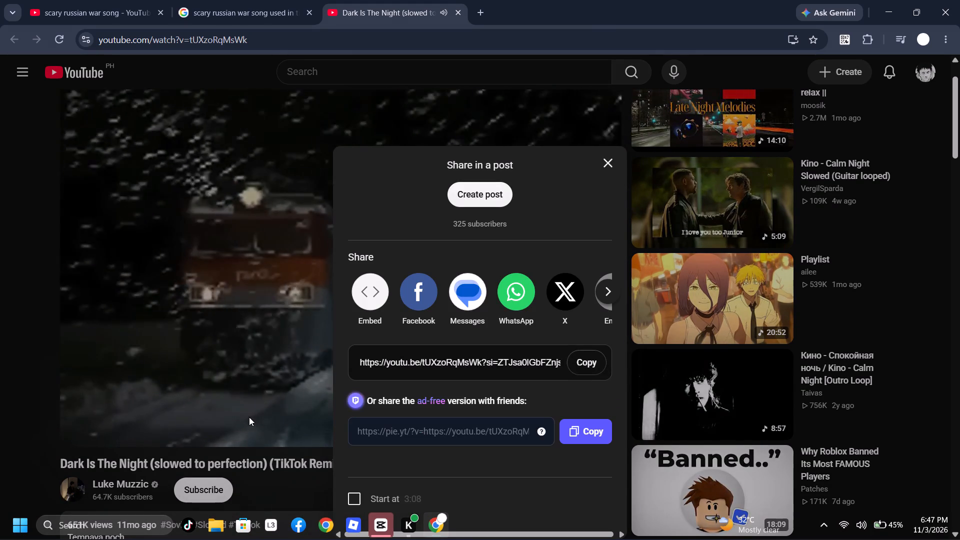
left_click(586, 372)
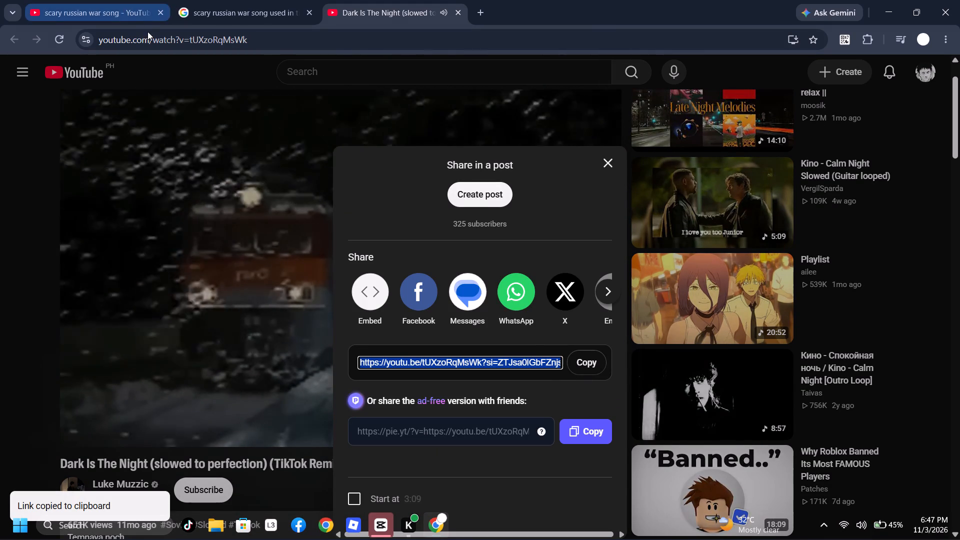
Search Google for "yt to mp4", open the YTMP4 converter site, and close the song search tab.
left_click(147, 33)
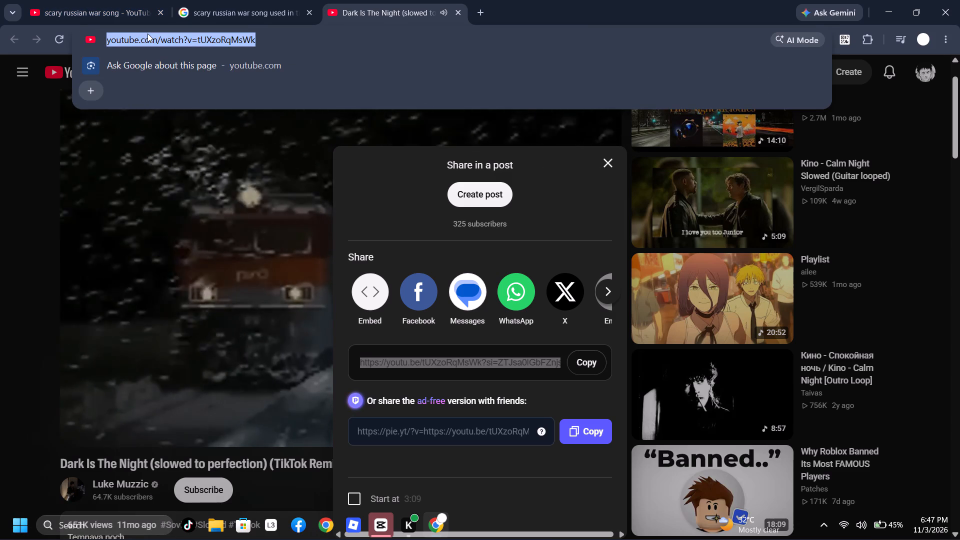
type("yt to")
key("Return")
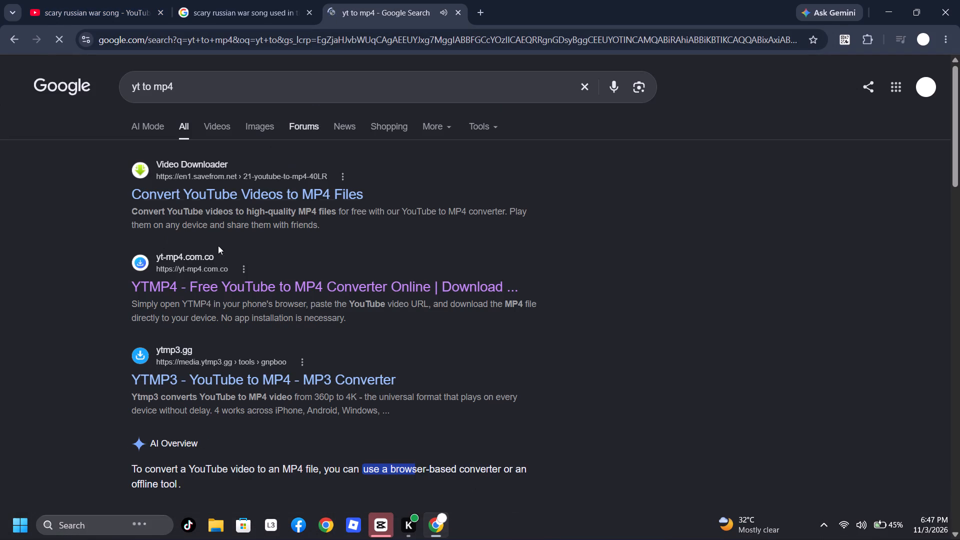
left_click(183, 279)
left_click(311, 10)
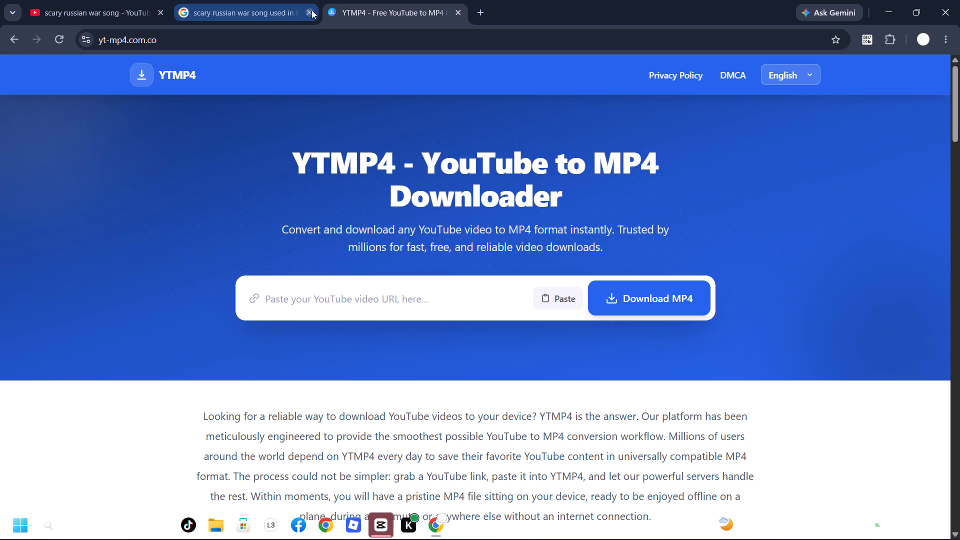
Submit the copied Dark Is The Night link to the YTMP4 converter and close the YouTube tab.
left_click(399, 305)
key("ctrl+v")
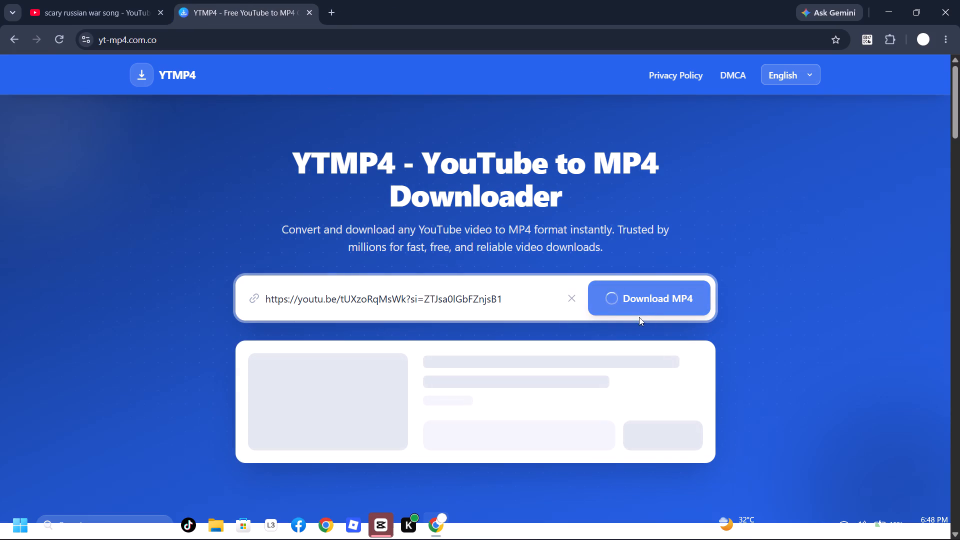
left_click(160, 10)
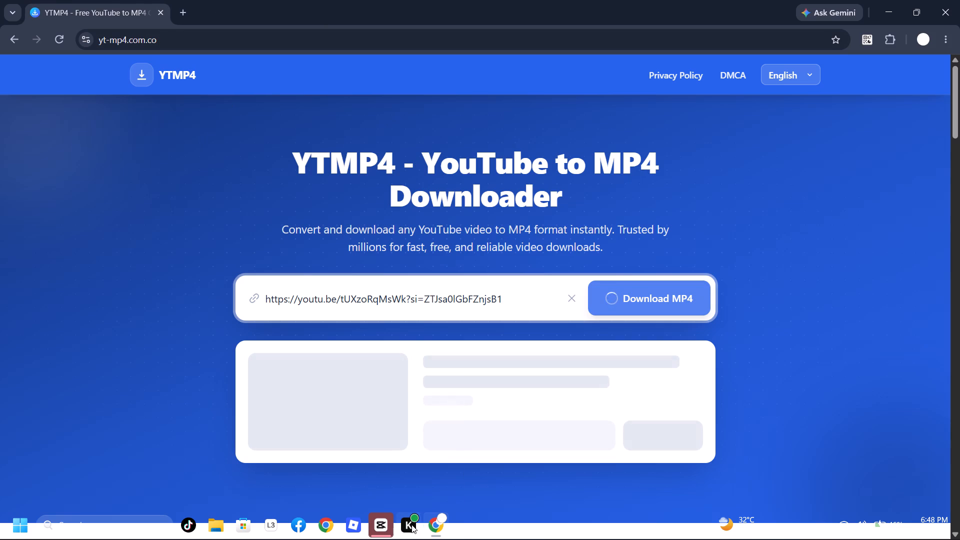
Switch to CapCut and preview THE PLAN ending, both in the player and in full screen.
left_click(386, 522)
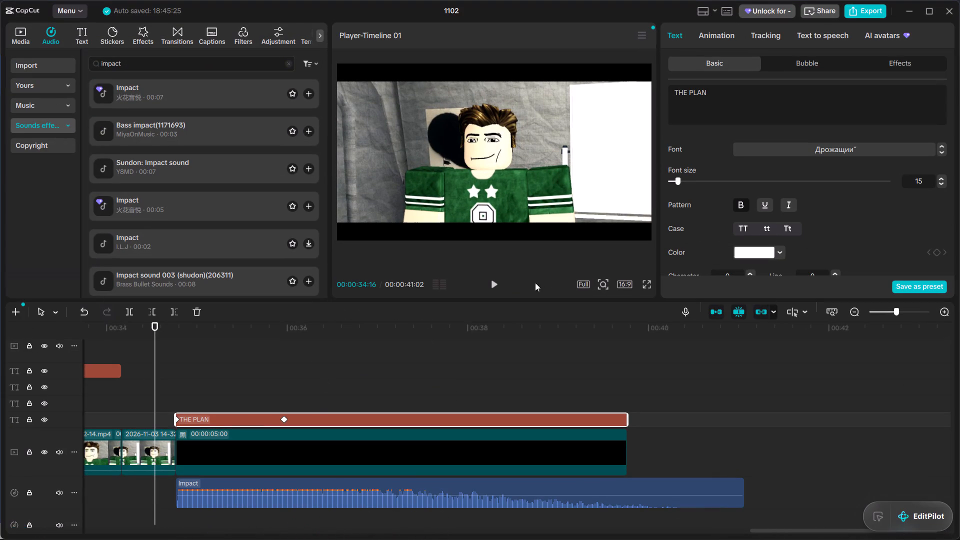
left_click(502, 283)
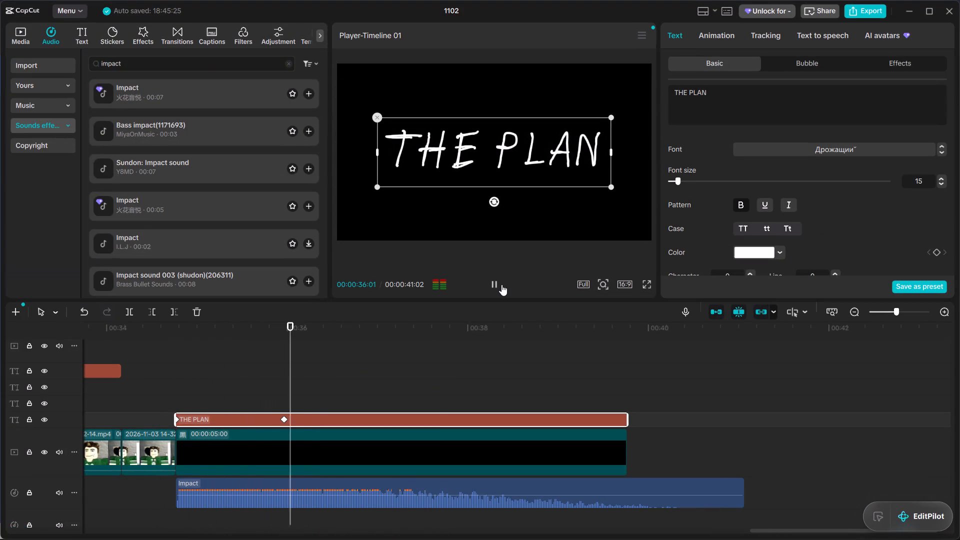
left_click(216, 391)
left_click(649, 283)
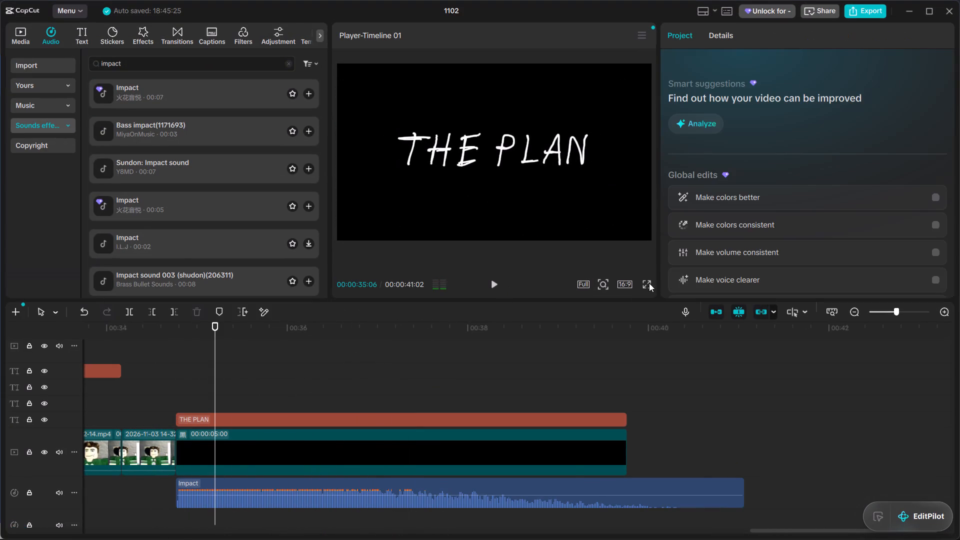
left_click(582, 490)
left_click(576, 483)
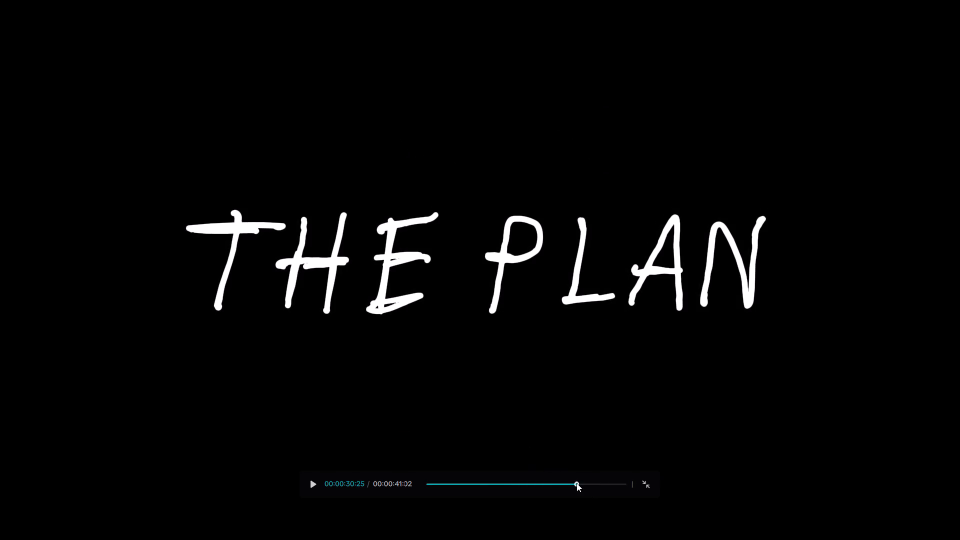
key("space")
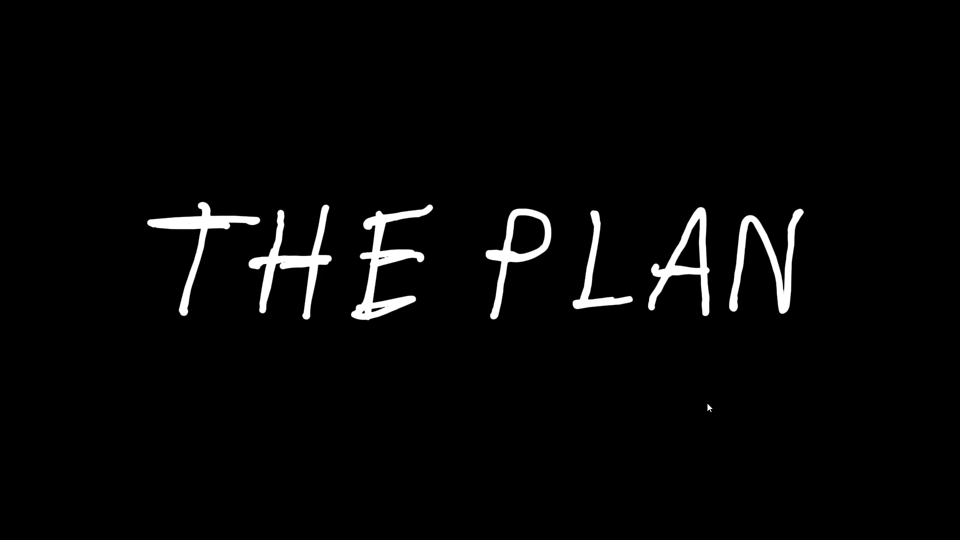
left_click(707, 403)
left_click(647, 487)
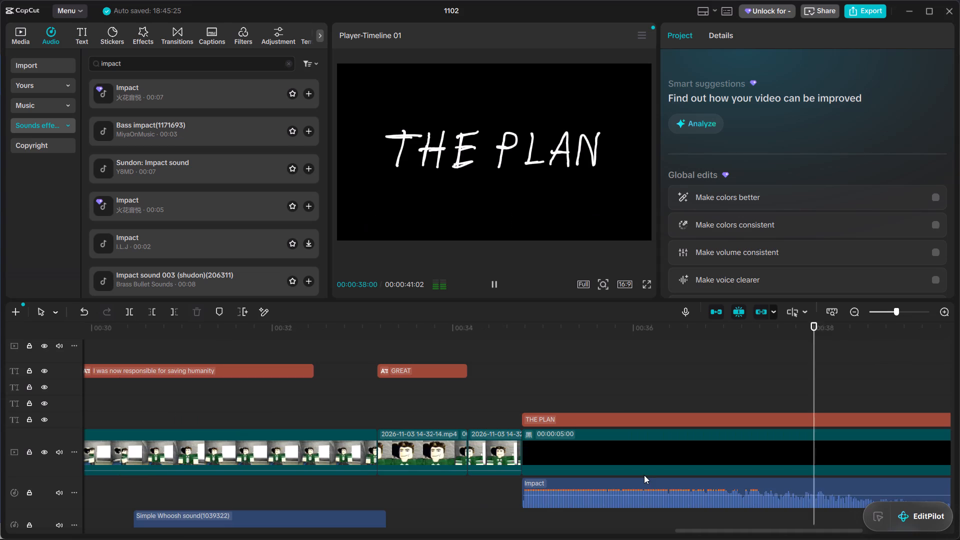
Delete both keyframes from THE PLAN title clip, the one near 36 seconds and the one at its start.
left_click(458, 401)
left_click(540, 415)
left_click(551, 417)
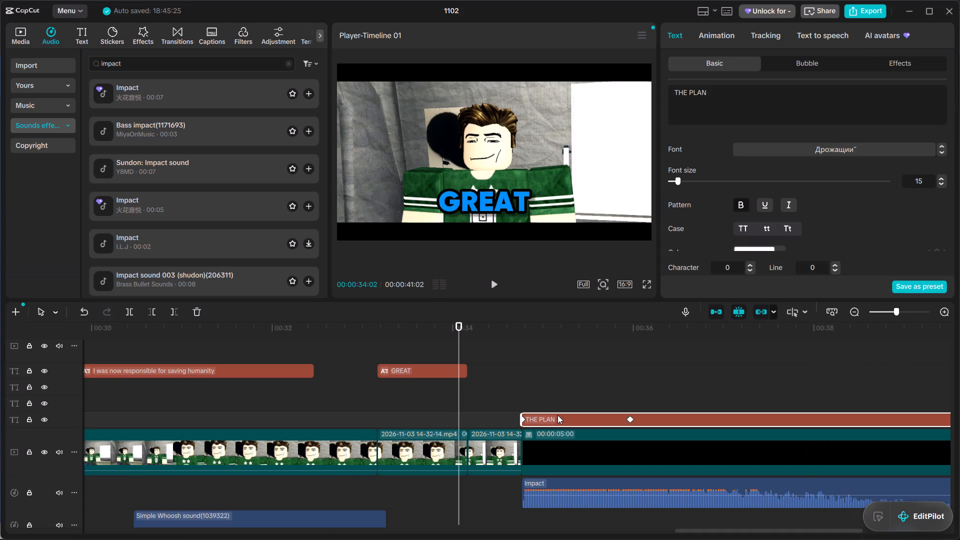
left_click(628, 418)
key("BackSpace")
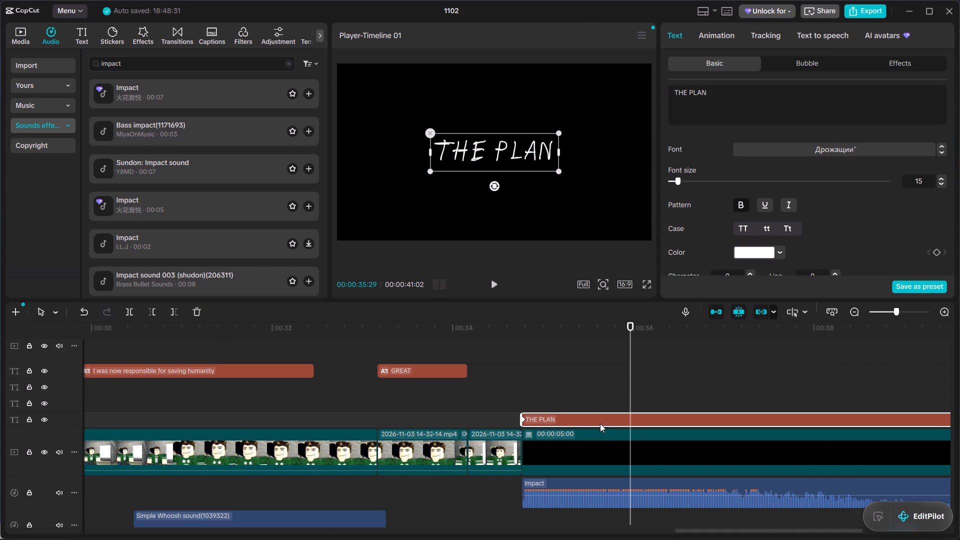
left_click(521, 418)
left_click(522, 418)
key("BackSpace")
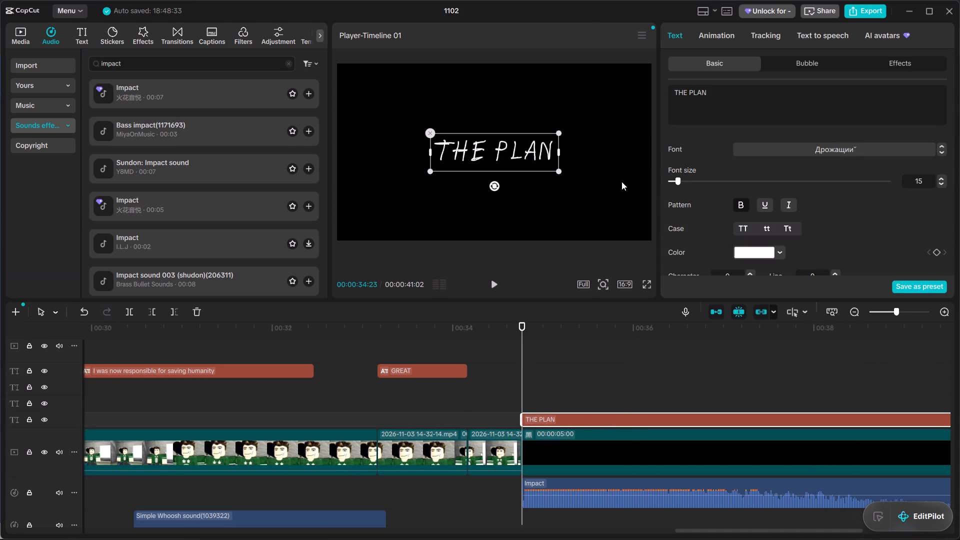
Enlarge THE PLAN title to span about four fifths of the frame width.
scroll(694, 221, "down", 5)
left_click_drag(708, 172, 746, 174)
Preview the ending in full screen from the GREAT caption through THE PLAN title card.
left_click(482, 397)
left_click(413, 389)
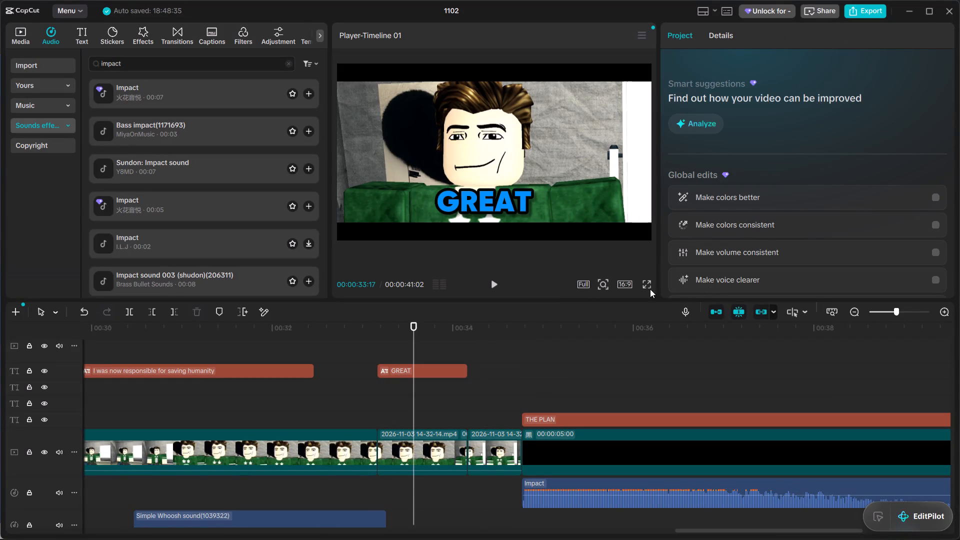
left_click(650, 289)
left_click(648, 285)
key("space")
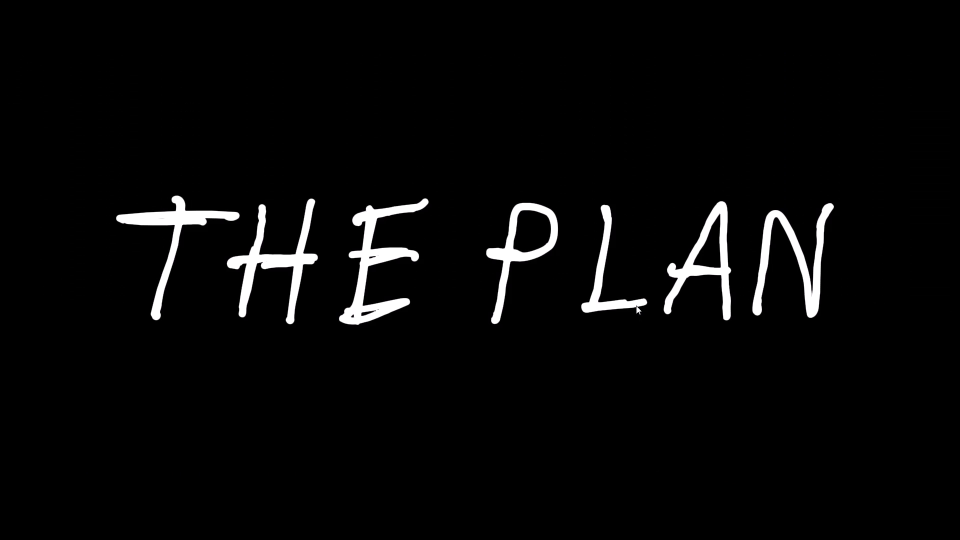
left_click(635, 322)
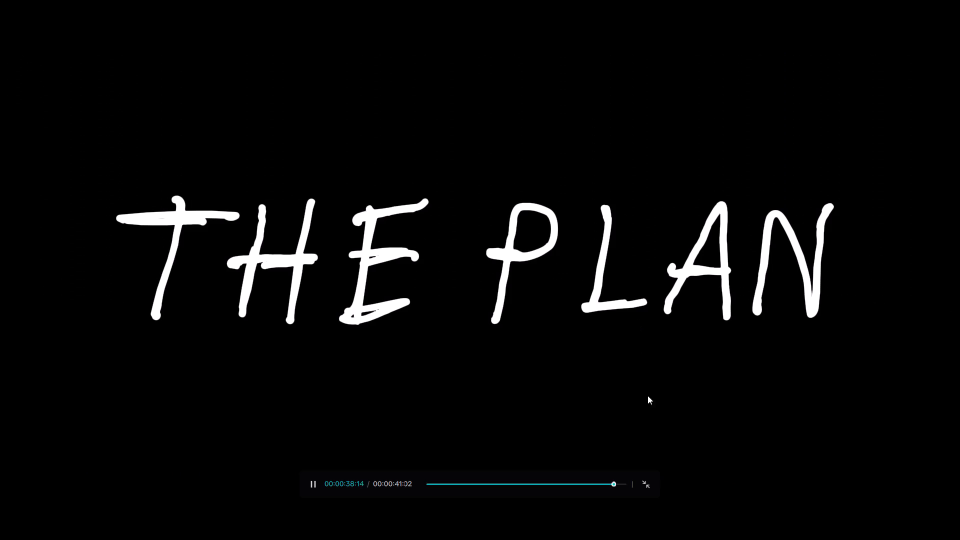
left_click(643, 483)
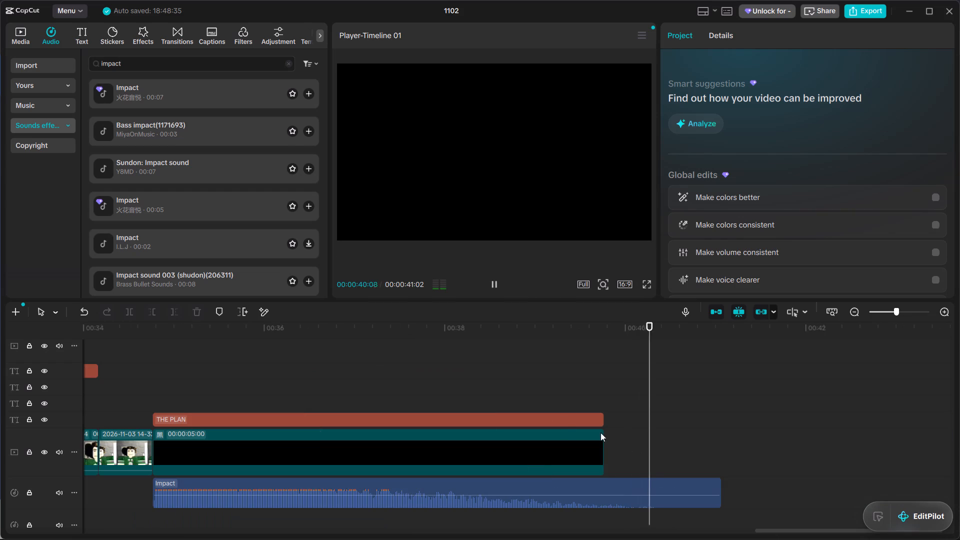
Open the animation settings of THE PLAN title clip.
left_click(369, 384)
left_click(340, 413)
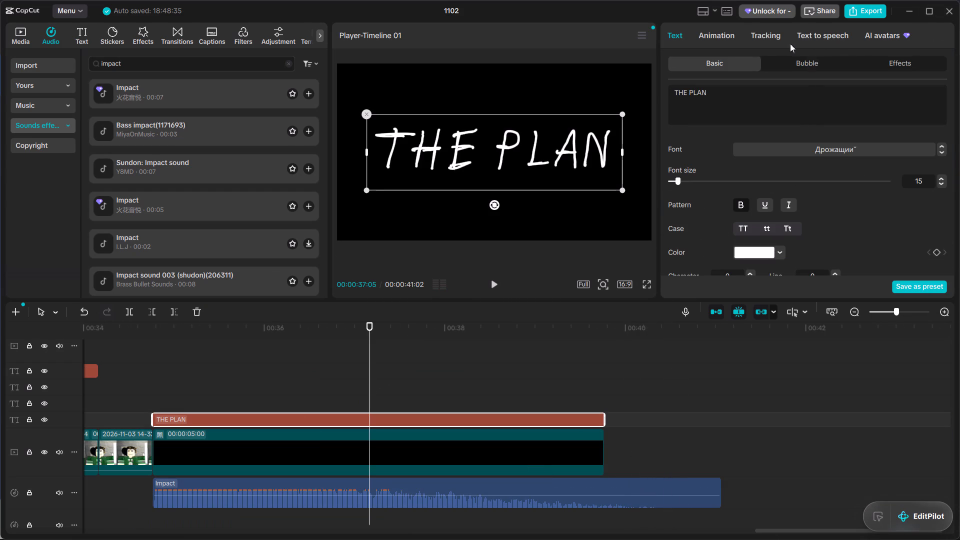
left_click(714, 38)
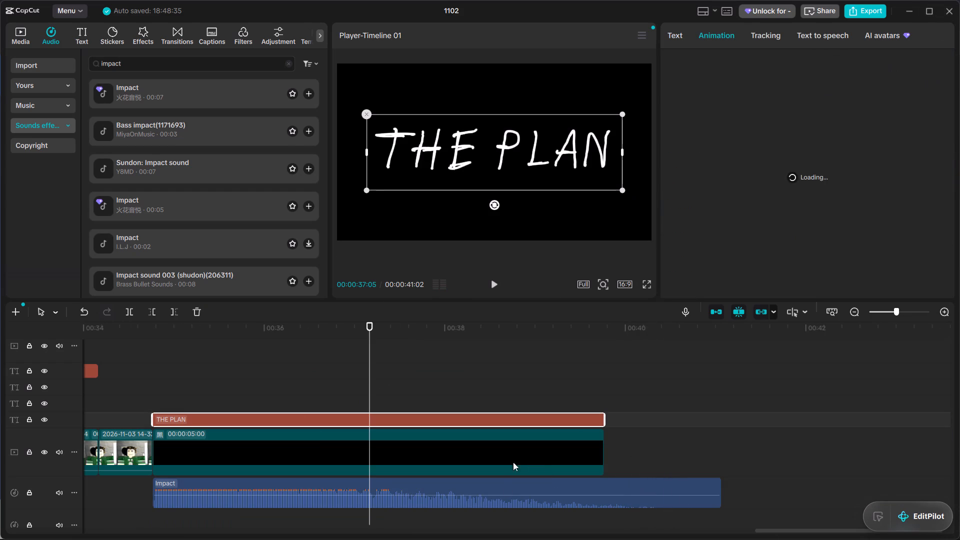
Switch to Chrome and resubmit the Dark Is The Night link for MP4 conversion.
left_click(438, 522)
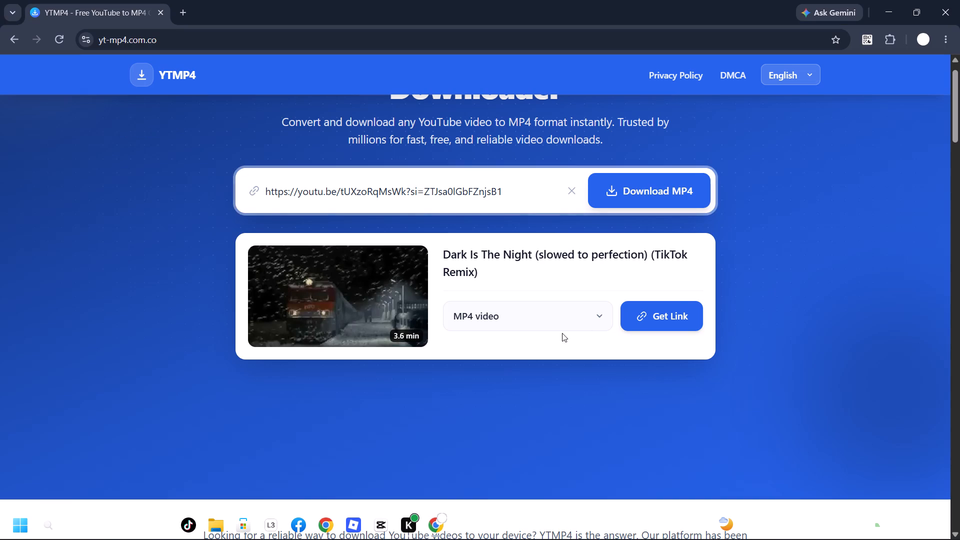
left_click_drag(659, 314, 677, 280)
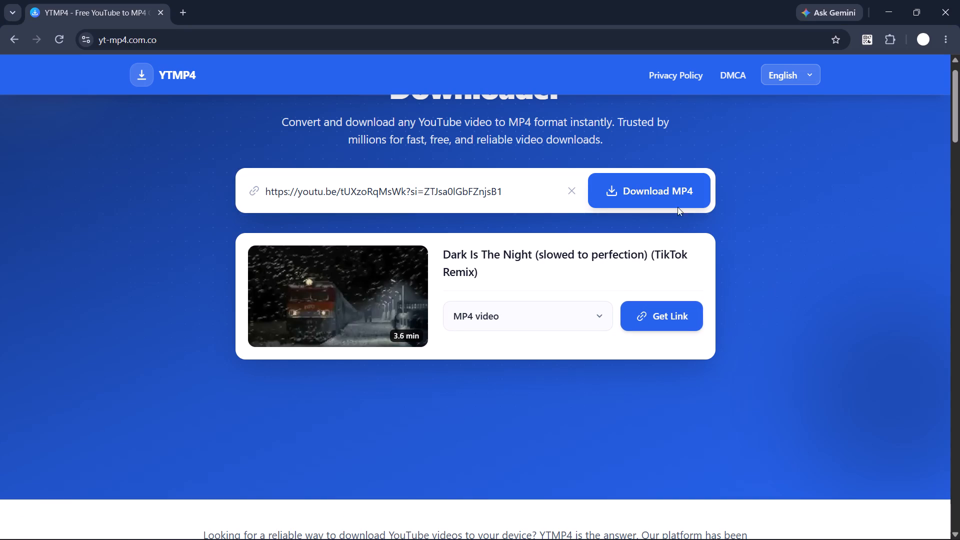
left_click(676, 203)
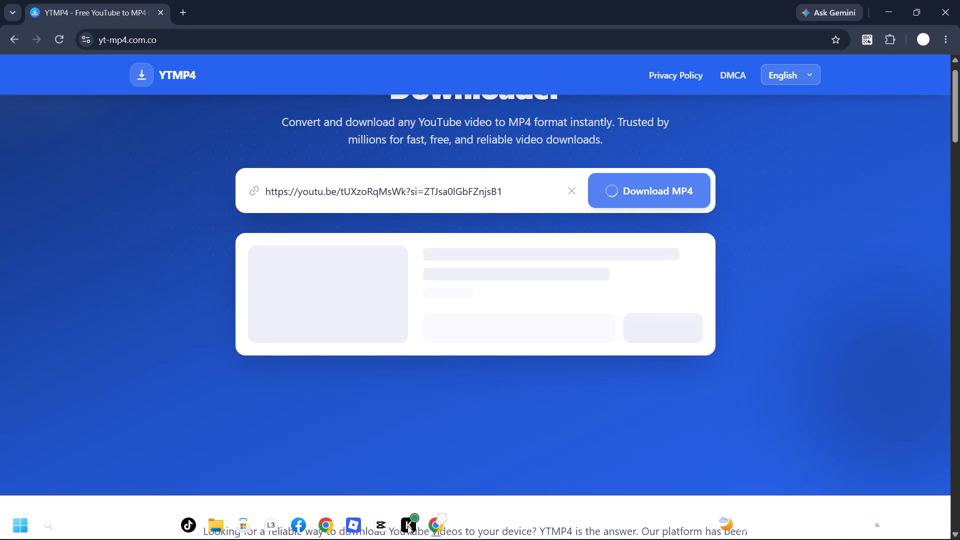
Switch to CapCut and search the title's In animations for "shaking".
left_click(374, 525)
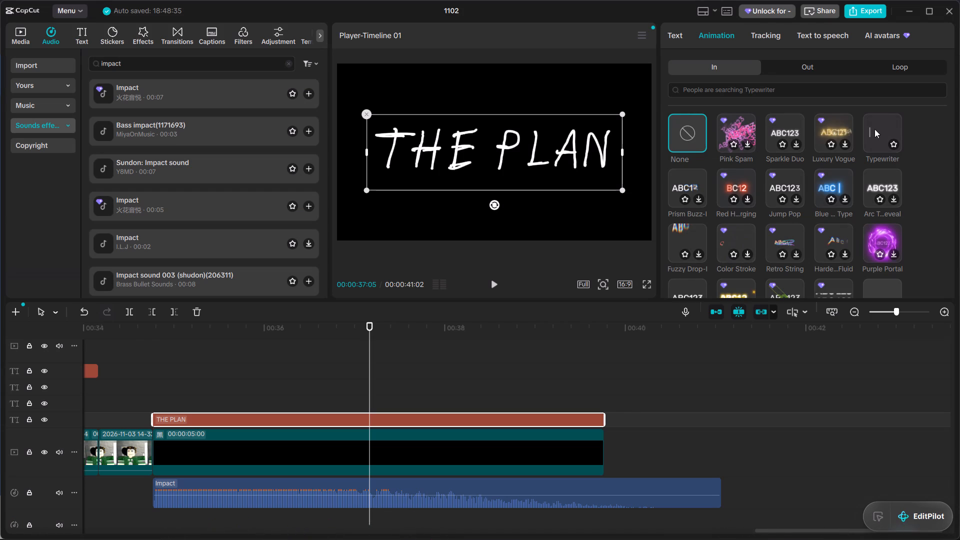
left_click(847, 99)
left_click(846, 93)
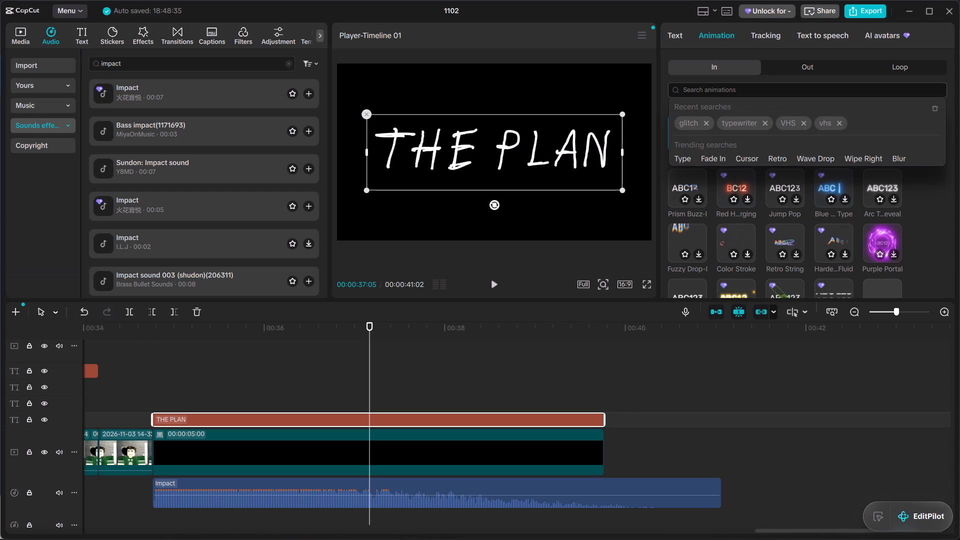
type("shaking")
key("Return")
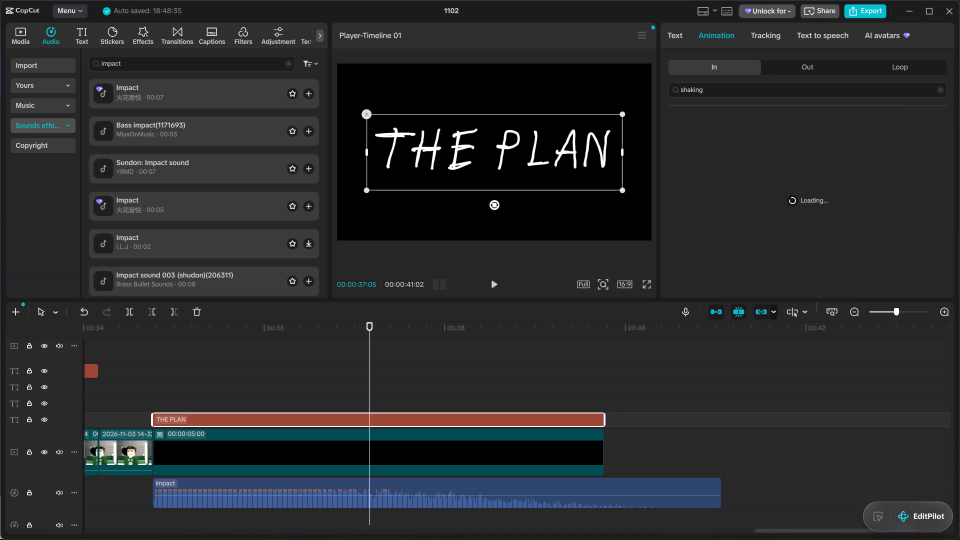
Search the Loop animations for THE PLAN title for "glitch".
left_click(891, 81)
left_click(897, 71)
left_click(866, 85)
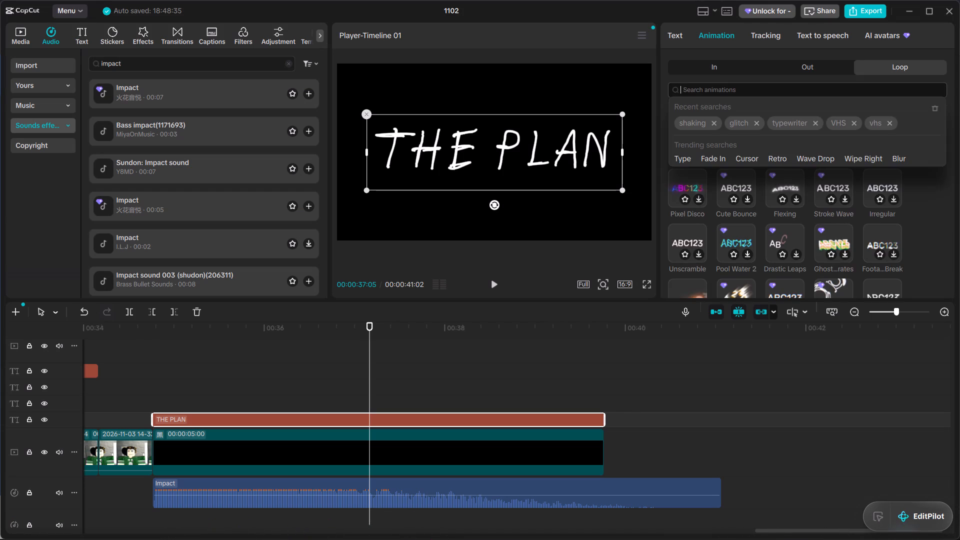
type("glitch")
key("Return")
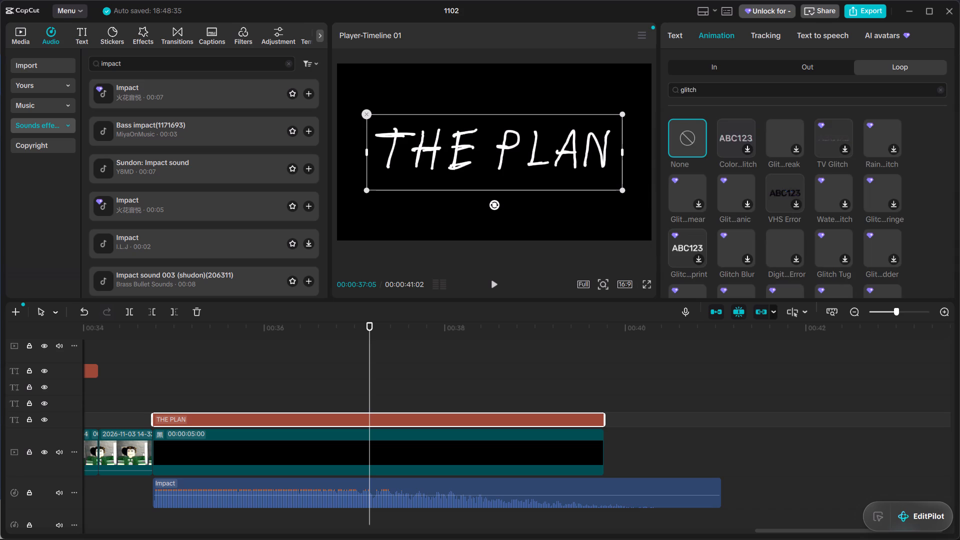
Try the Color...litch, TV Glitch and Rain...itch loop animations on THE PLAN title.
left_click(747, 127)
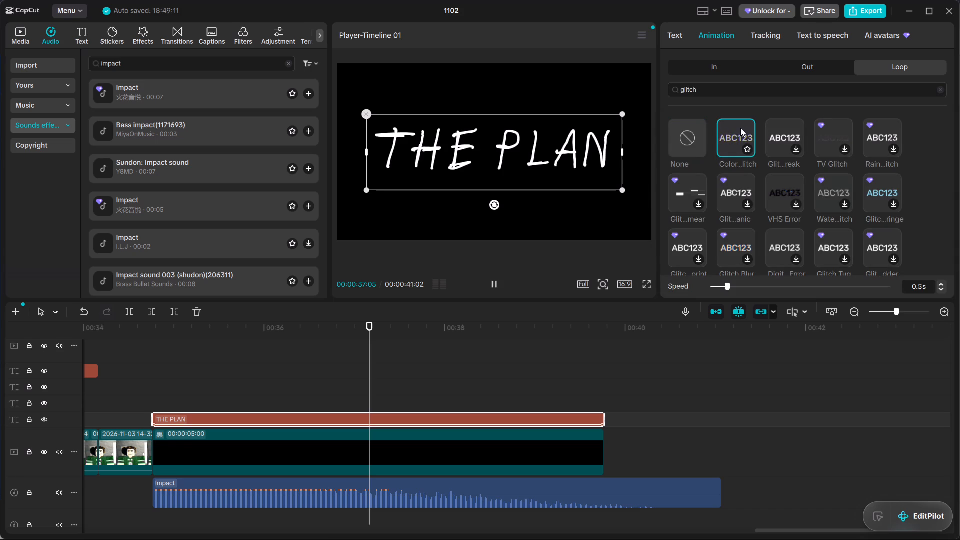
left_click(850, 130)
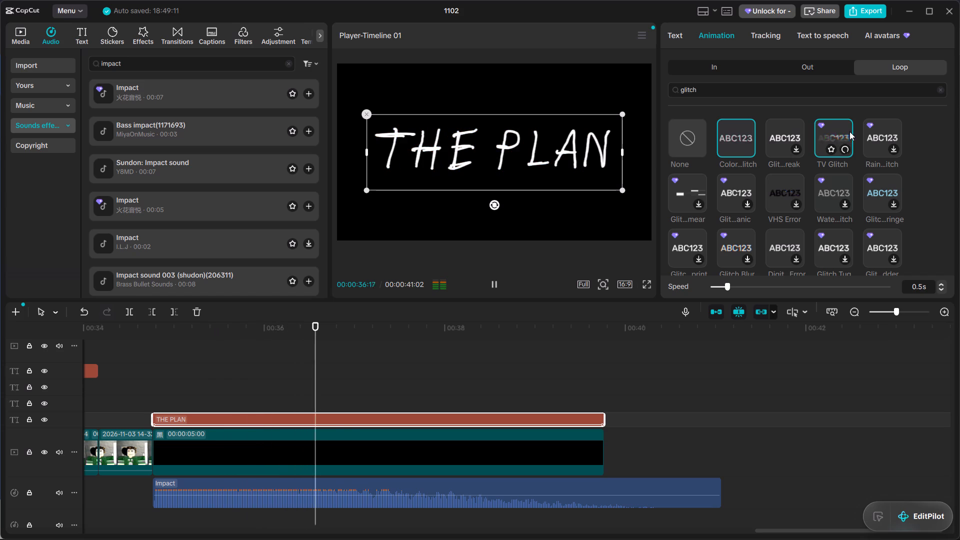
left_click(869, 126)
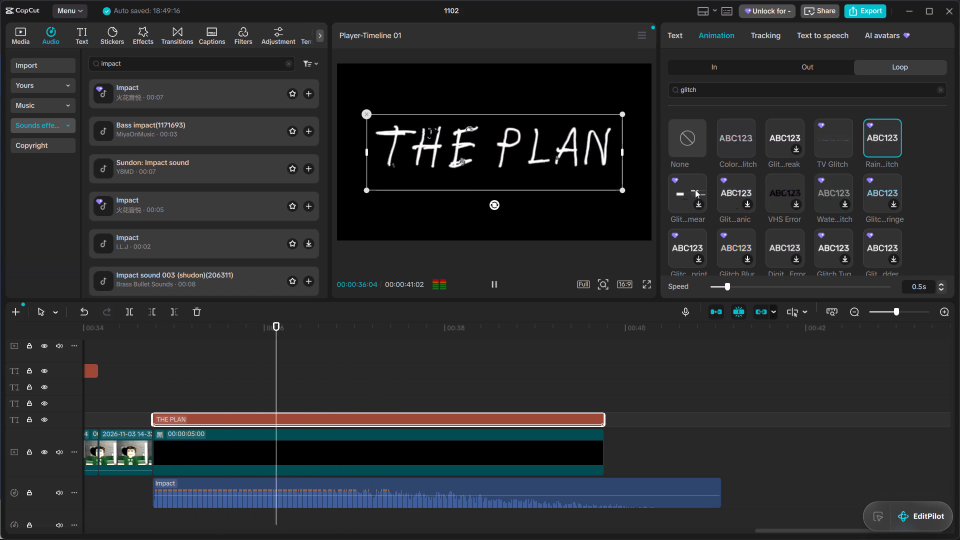
Set the title's loop animation speed to 0.1 s and play it back.
left_click_drag(729, 282, 773, 288)
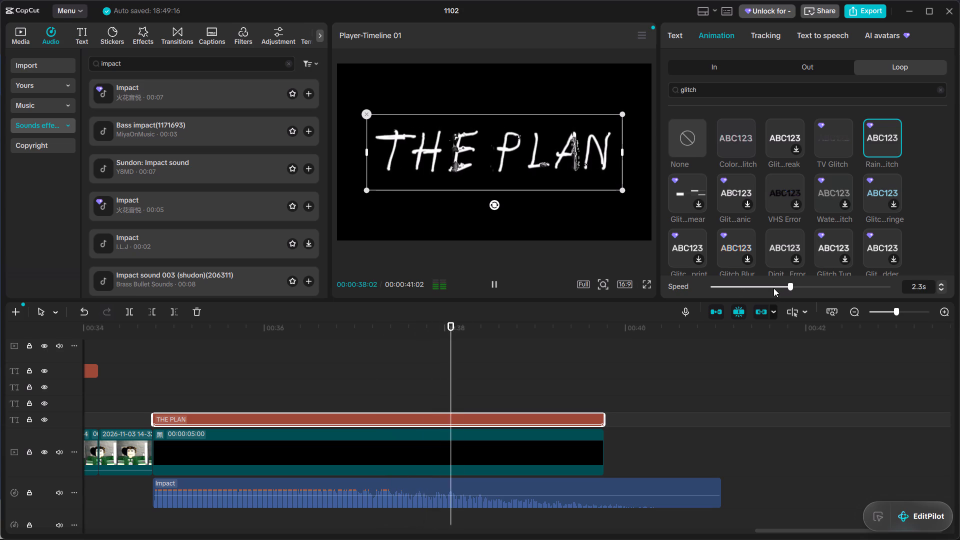
left_click_drag(773, 288, 671, 289)
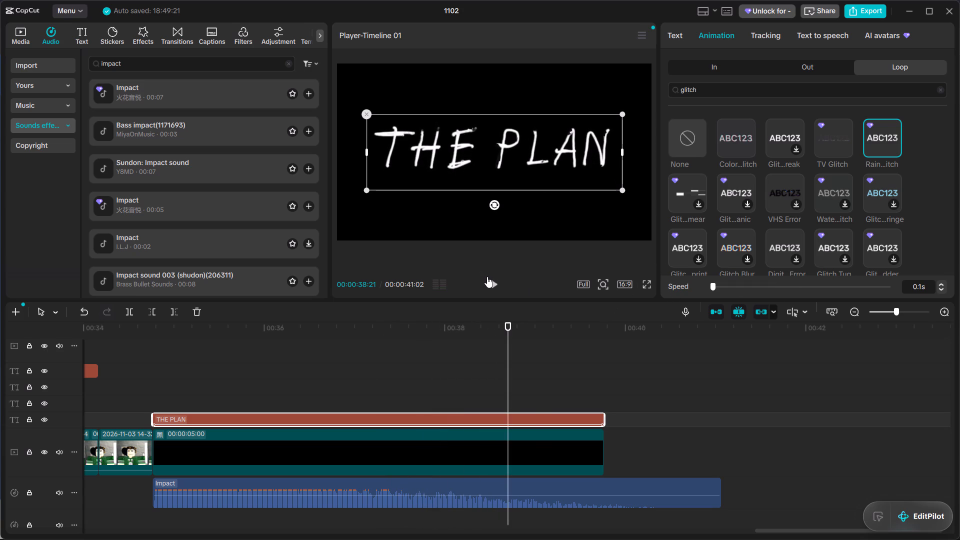
left_click(487, 276)
left_click(509, 278)
Apply the Glit...mear loop animation to THE PLAN title and pause its preview.
left_click(687, 186)
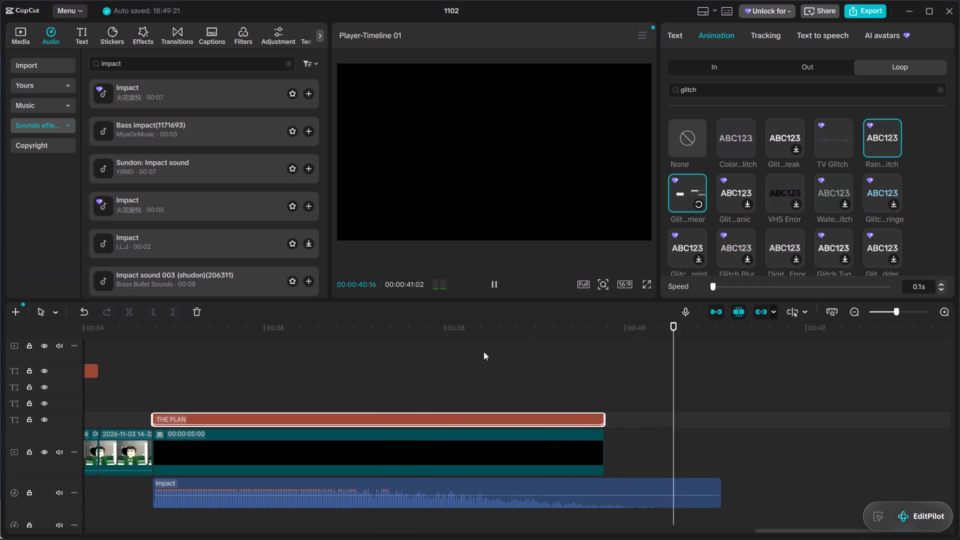
left_click(498, 286)
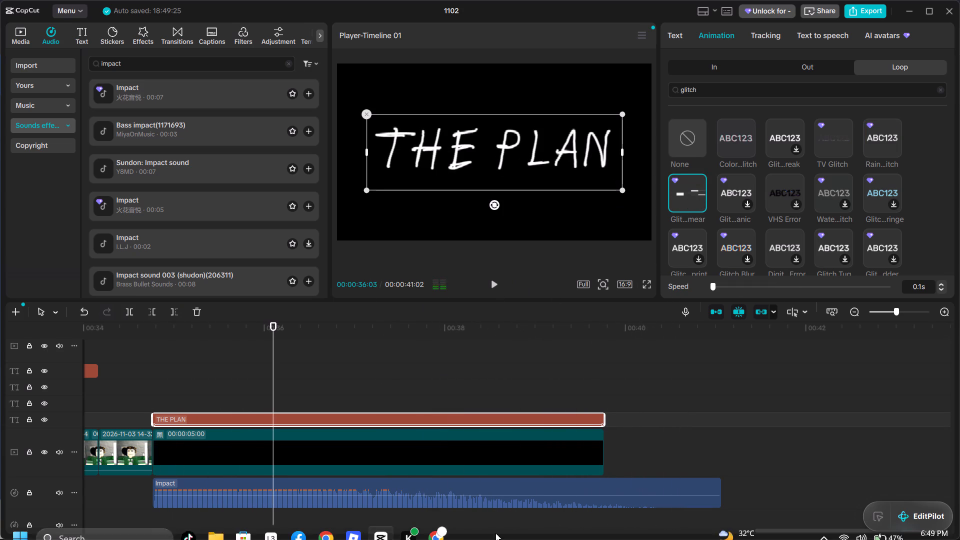
Switch to Chrome, generate the MP4 link for Dark Is The Night, close the pop-up tab and download the video.
left_click(431, 520)
left_click(651, 320)
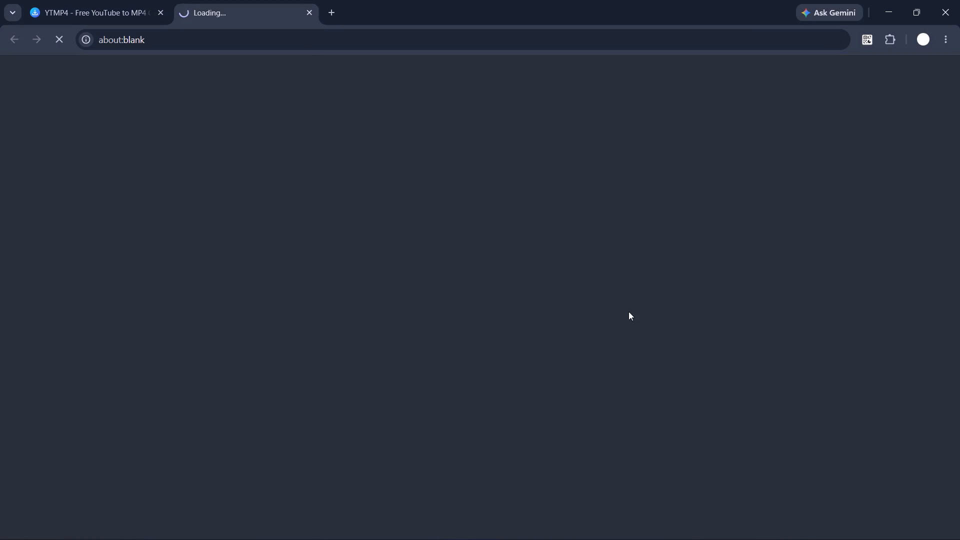
left_click(306, 13)
left_click(527, 309)
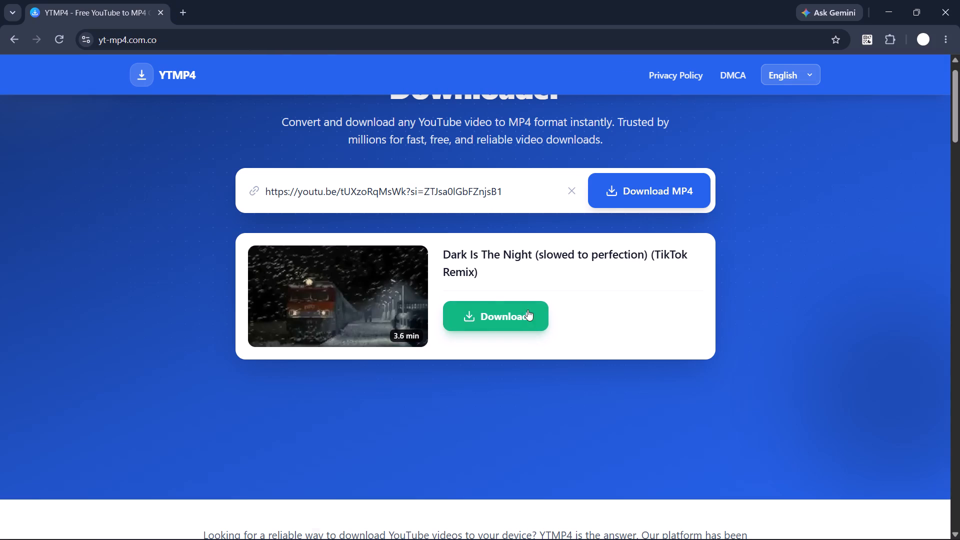
Switch to CapCut and apply the Fuzzy loop animation to THE PLAN title.
left_click(377, 525)
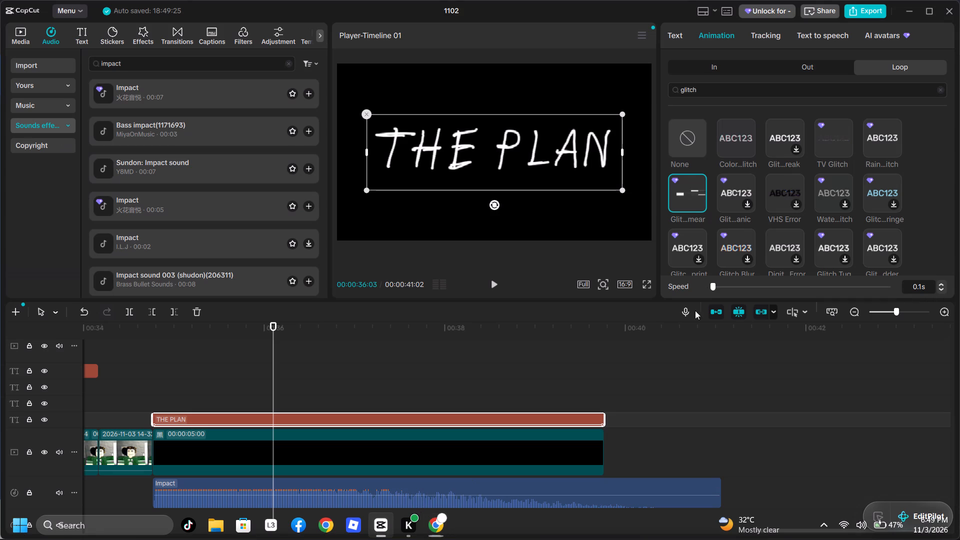
scroll(815, 247, "down", 1)
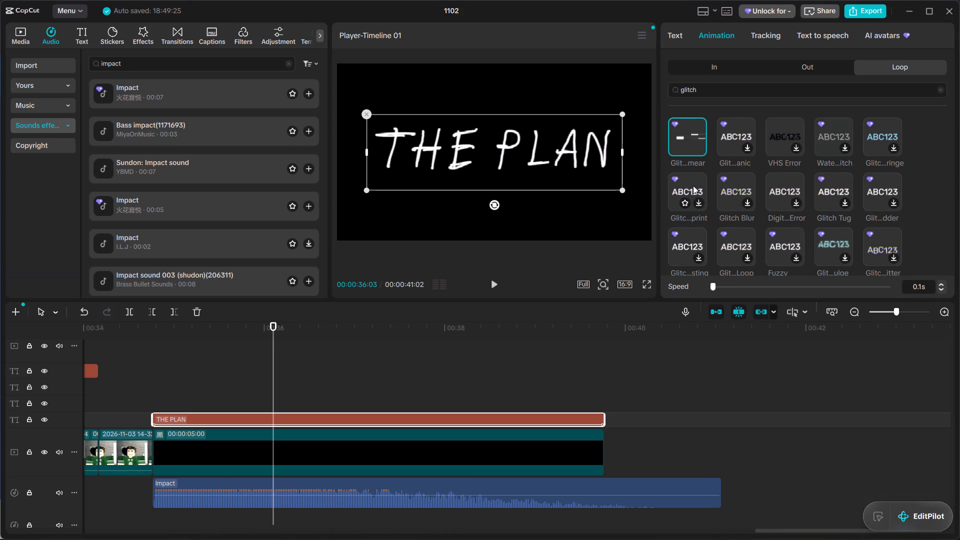
scroll(693, 185, "down", 1)
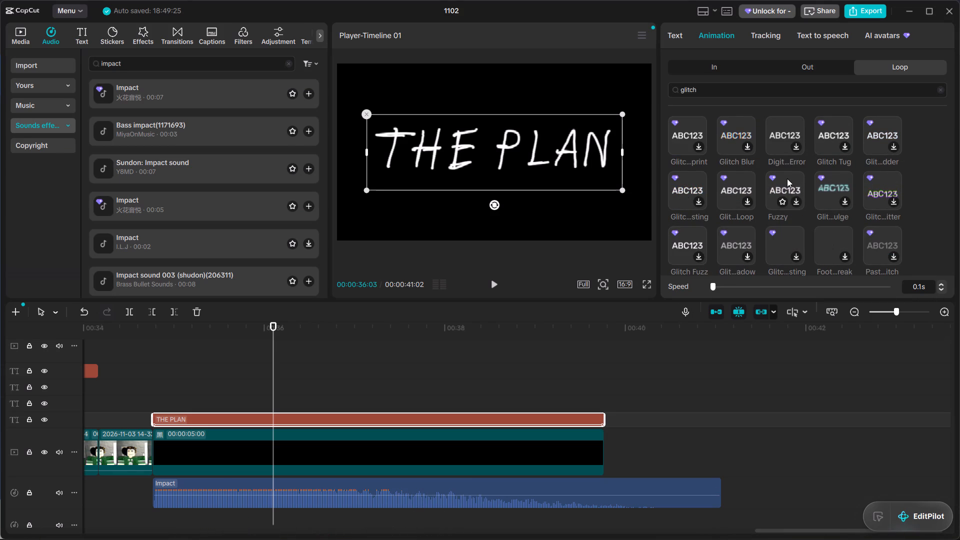
left_click(787, 179)
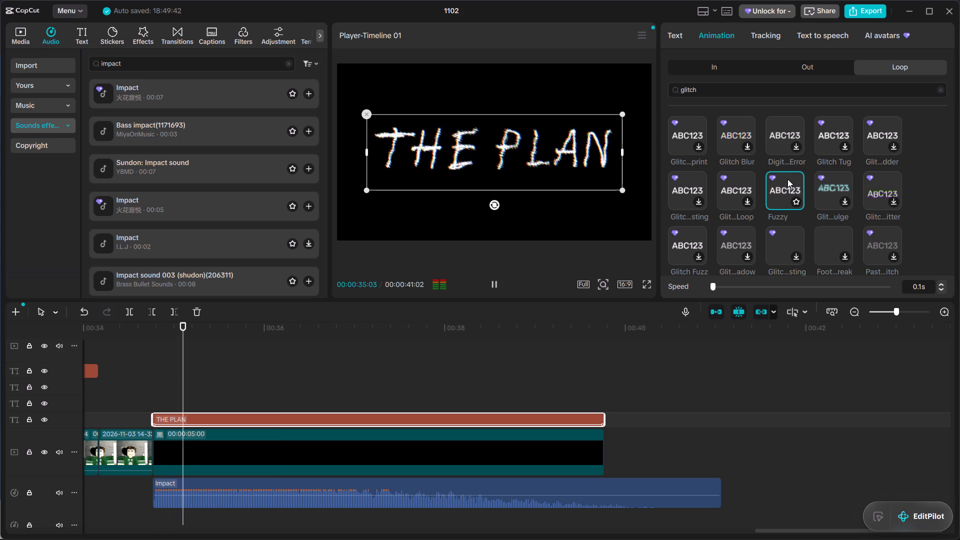
Set the Fuzzy loop animation's speed to 5.0 s, preview it on THE PLAN title and stop playback.
left_click_drag(717, 285, 891, 287)
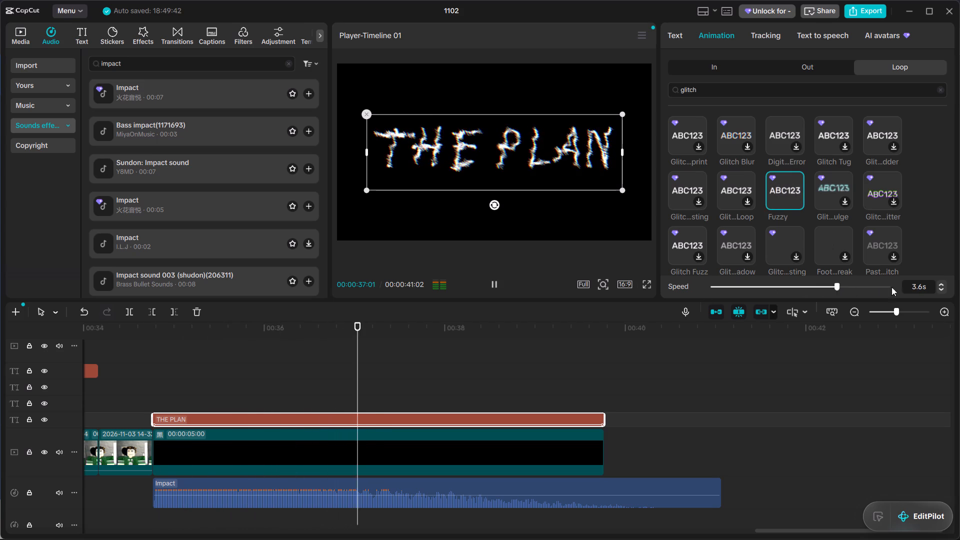
left_click_drag(891, 287, 905, 287)
left_click(497, 280)
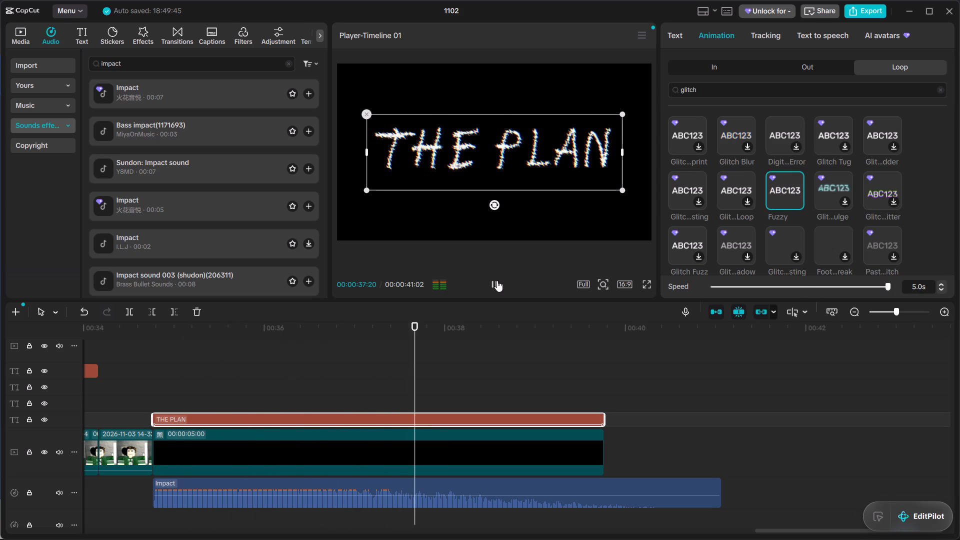
double_click(497, 280)
left_click(497, 280)
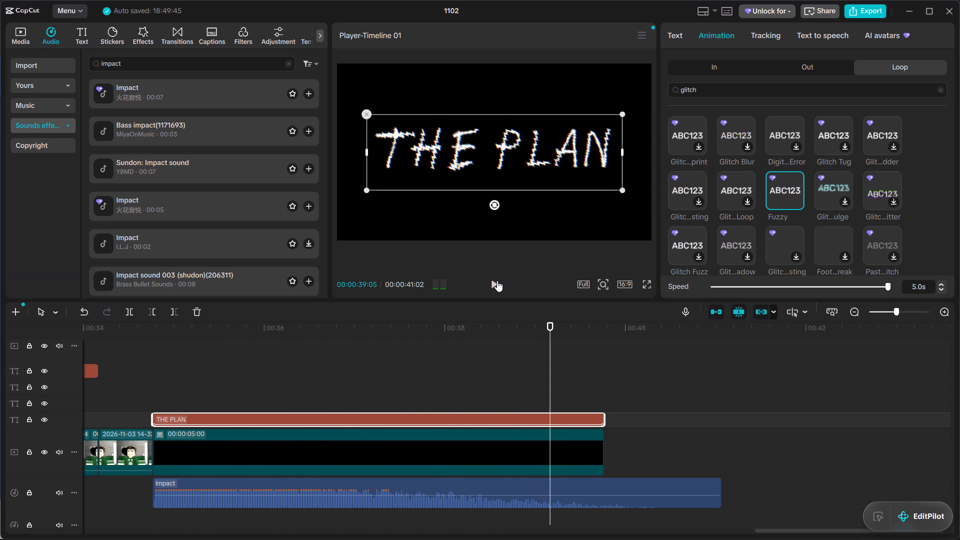
left_click(497, 280)
left_click(497, 280)
Deselect THE PLAN title and scrub the playhead slightly back from near the title's end.
left_click(272, 380)
left_click(275, 397)
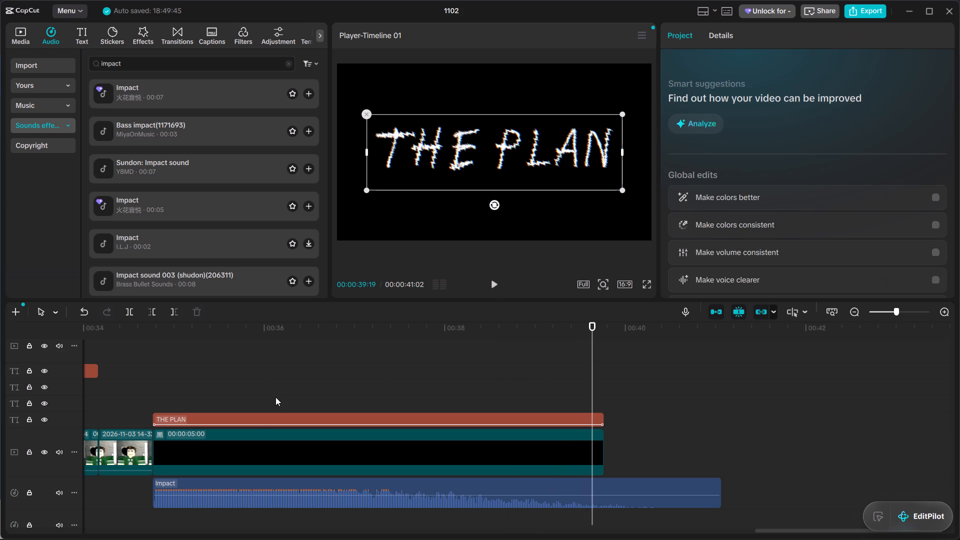
left_click(133, 399)
left_click_drag(592, 327, 576, 331)
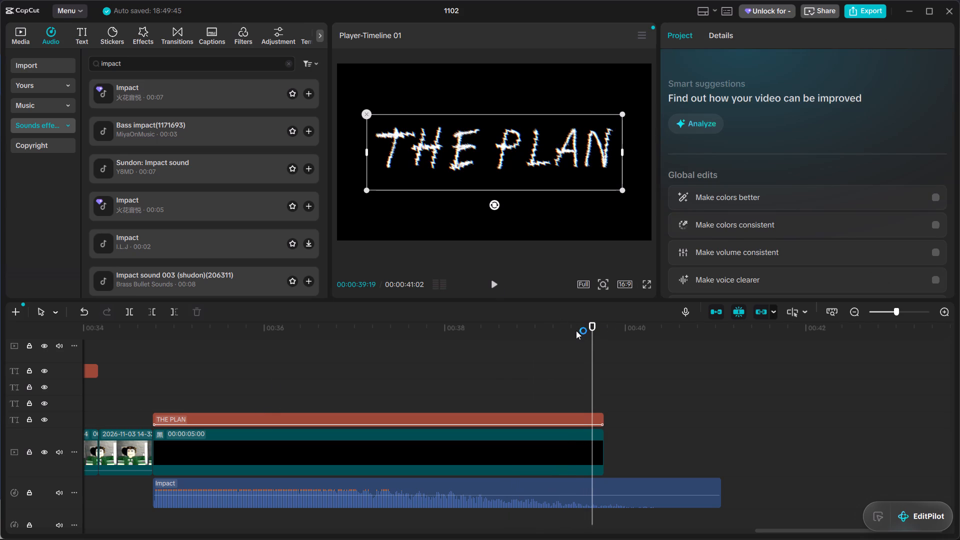
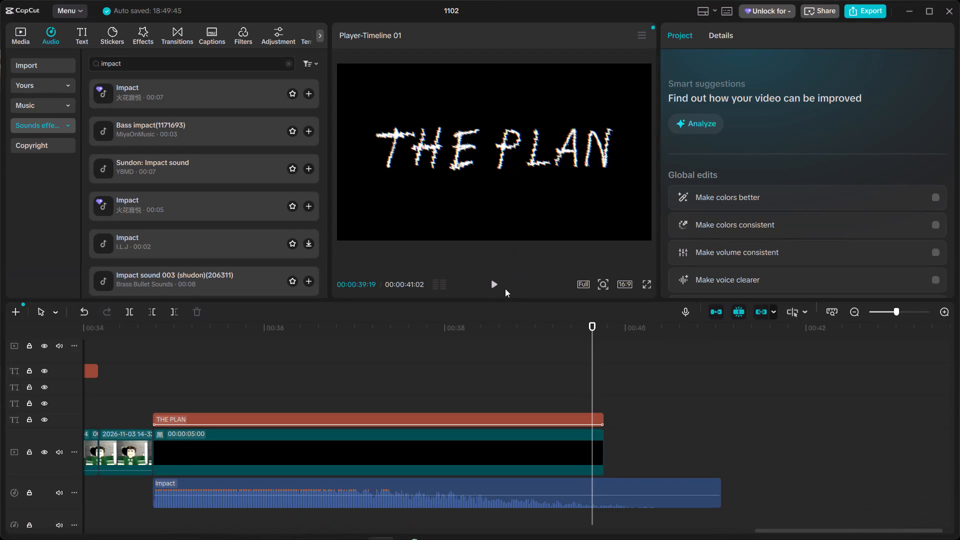
Try to move the playhead back to the middle of THE PLAN title and play the ending from there.
left_click(487, 344)
left_click(466, 352)
left_click_drag(594, 325, 421, 326)
triple_click(421, 327)
left_click(489, 280)
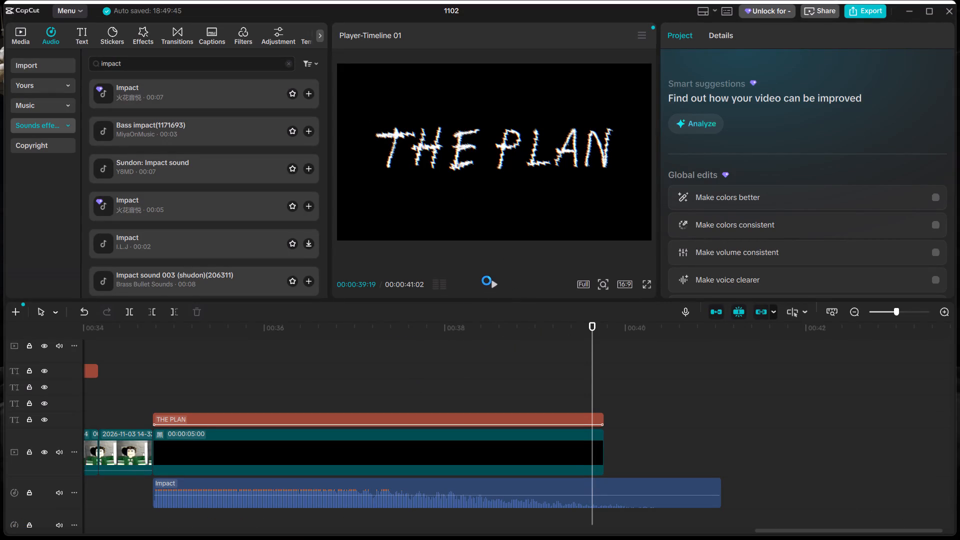
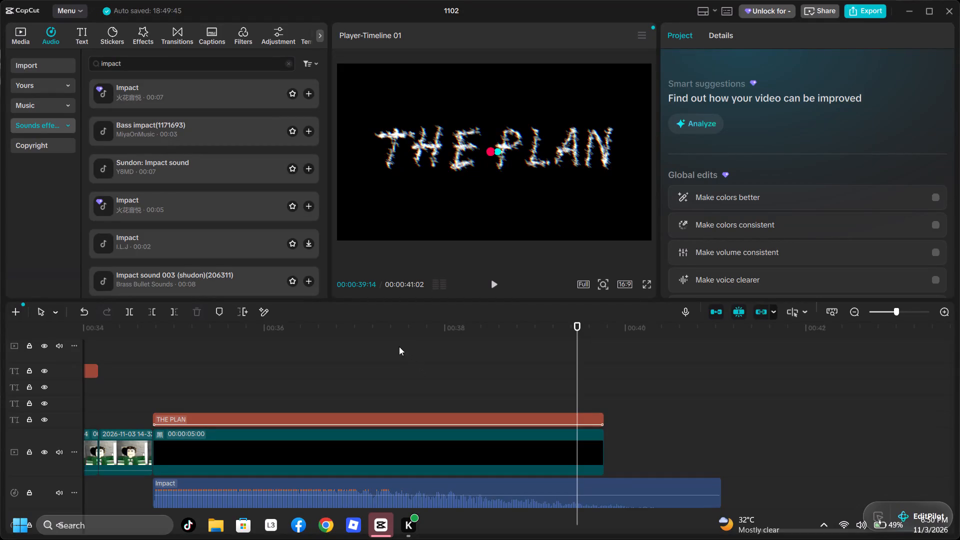
Play the ending from the 34-second mark into THE PLAN title.
left_click(391, 358)
left_click_drag(393, 355, 377, 359)
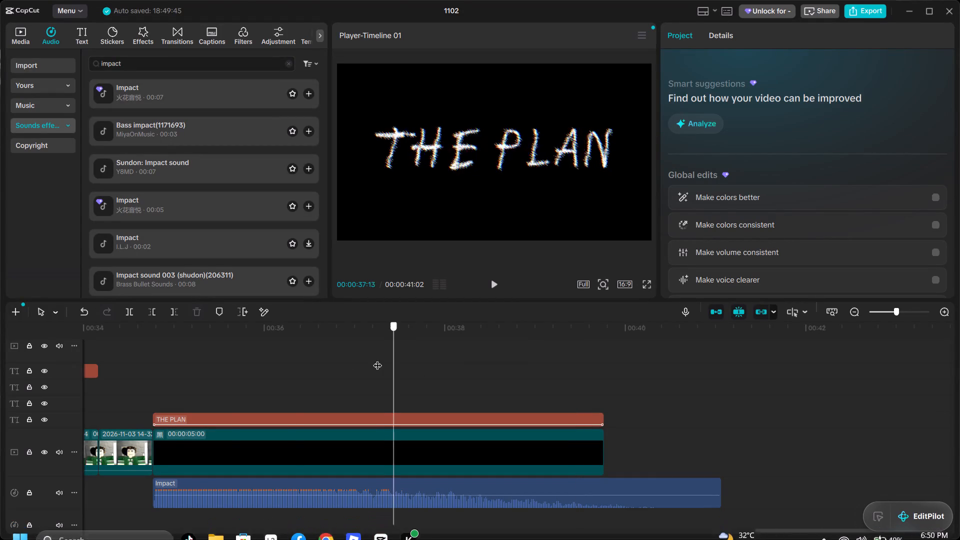
left_click_drag(377, 359, 121, 374)
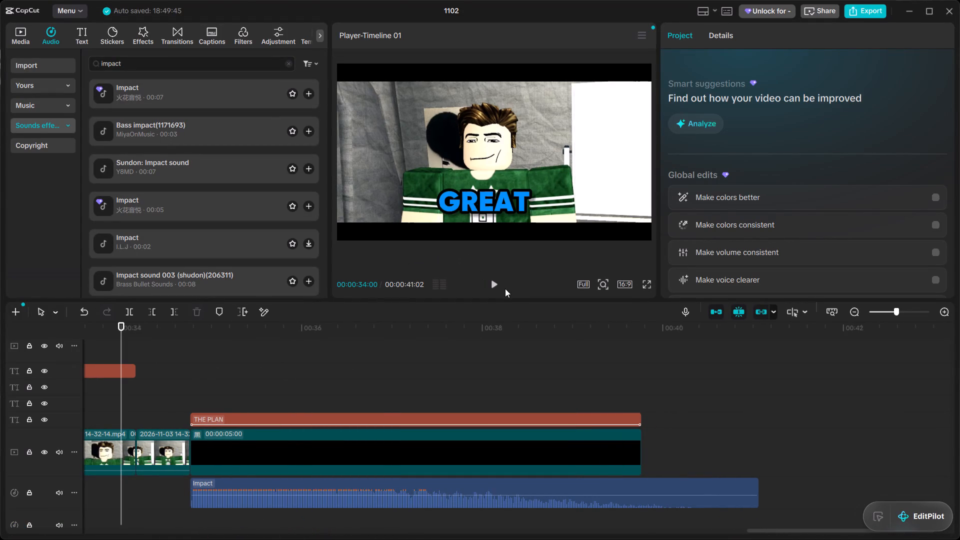
left_click(495, 285)
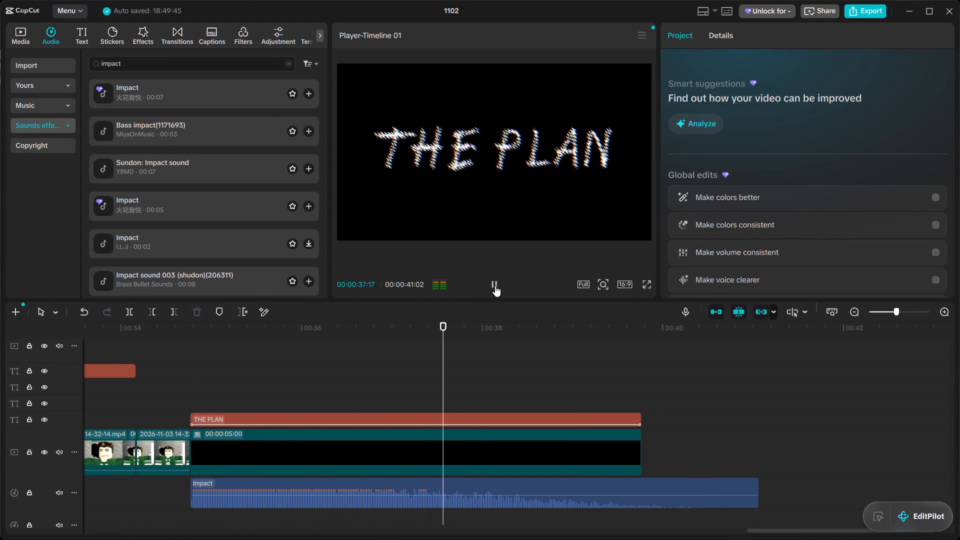
left_click(495, 285)
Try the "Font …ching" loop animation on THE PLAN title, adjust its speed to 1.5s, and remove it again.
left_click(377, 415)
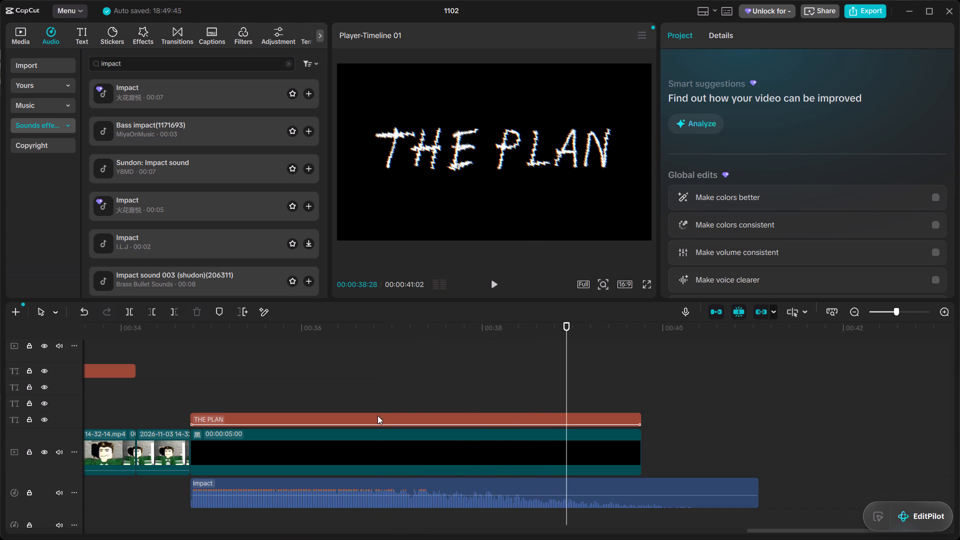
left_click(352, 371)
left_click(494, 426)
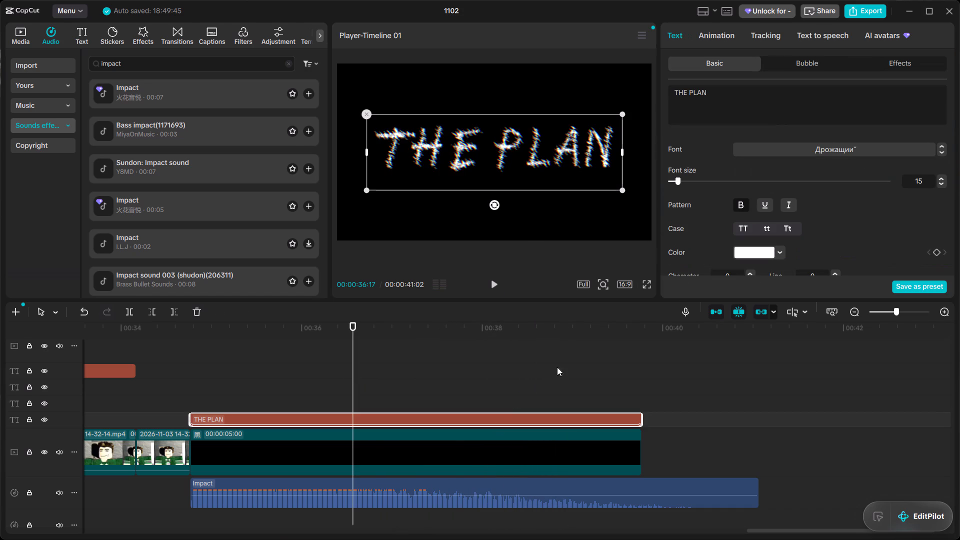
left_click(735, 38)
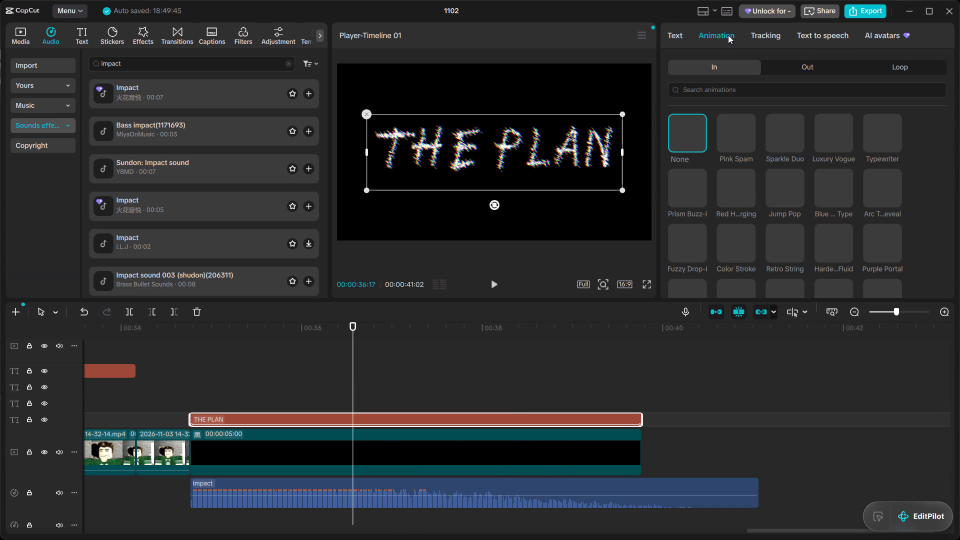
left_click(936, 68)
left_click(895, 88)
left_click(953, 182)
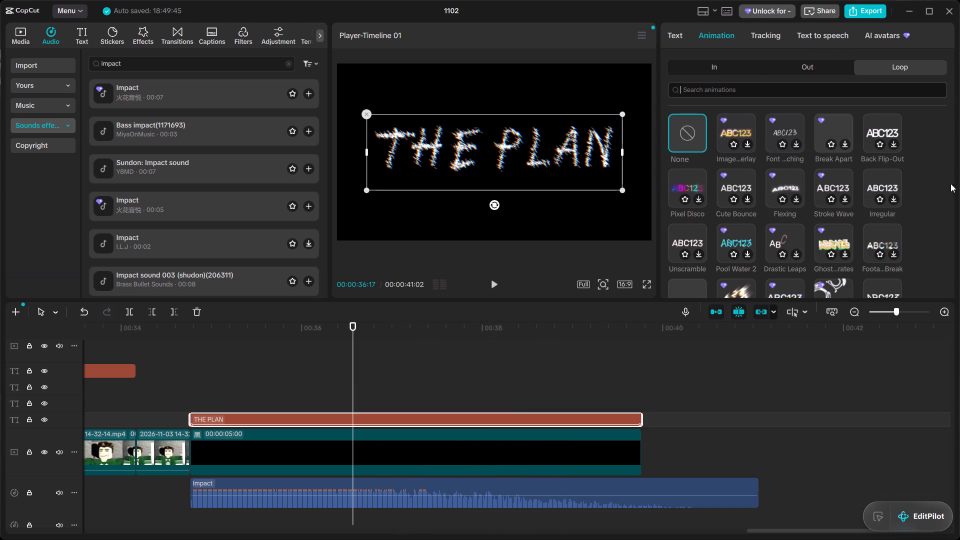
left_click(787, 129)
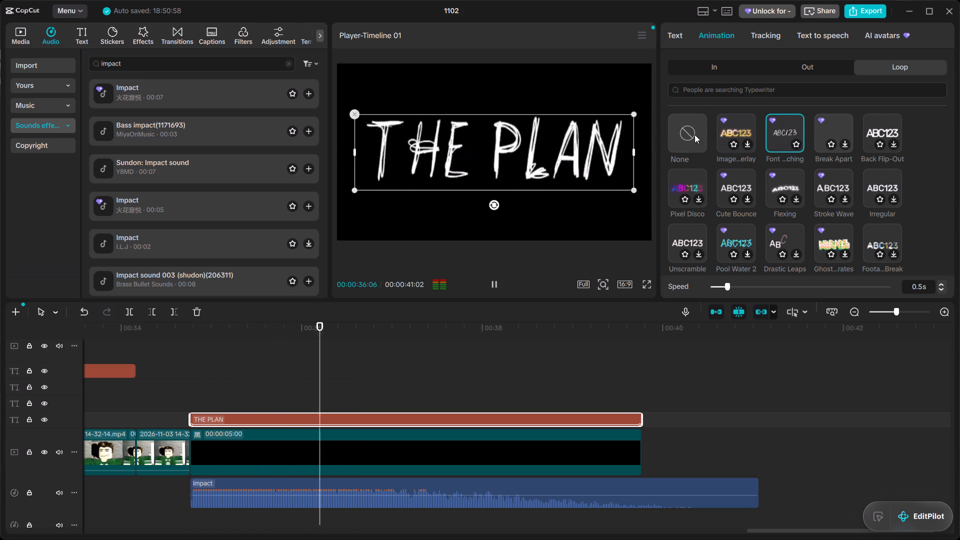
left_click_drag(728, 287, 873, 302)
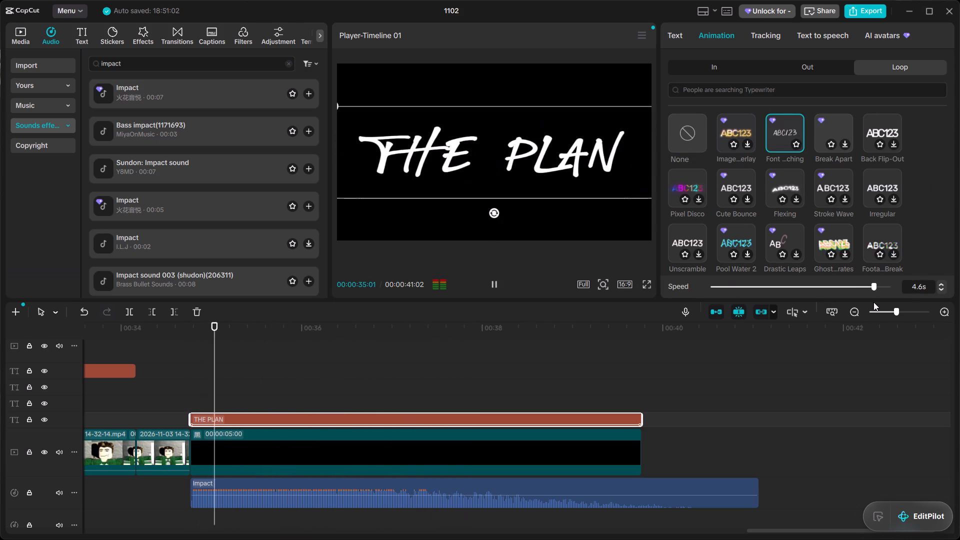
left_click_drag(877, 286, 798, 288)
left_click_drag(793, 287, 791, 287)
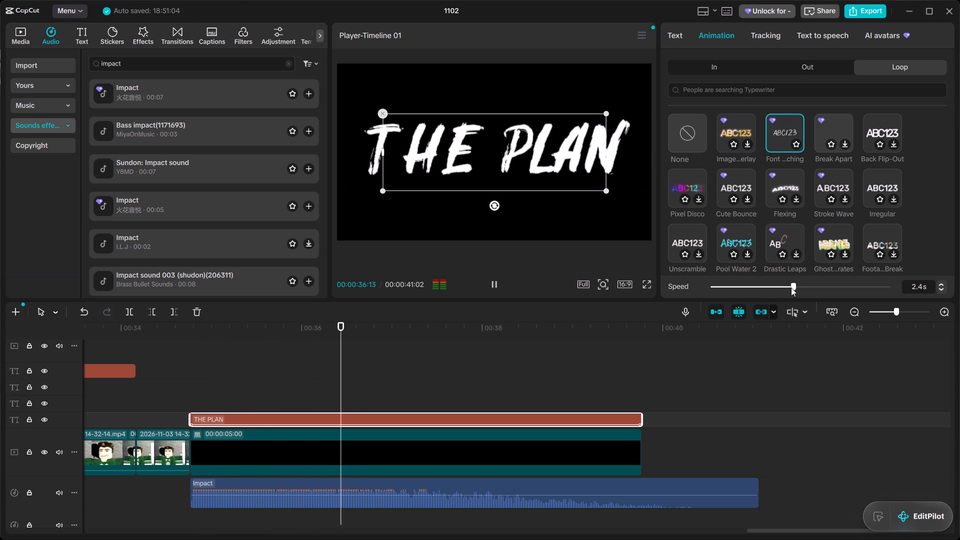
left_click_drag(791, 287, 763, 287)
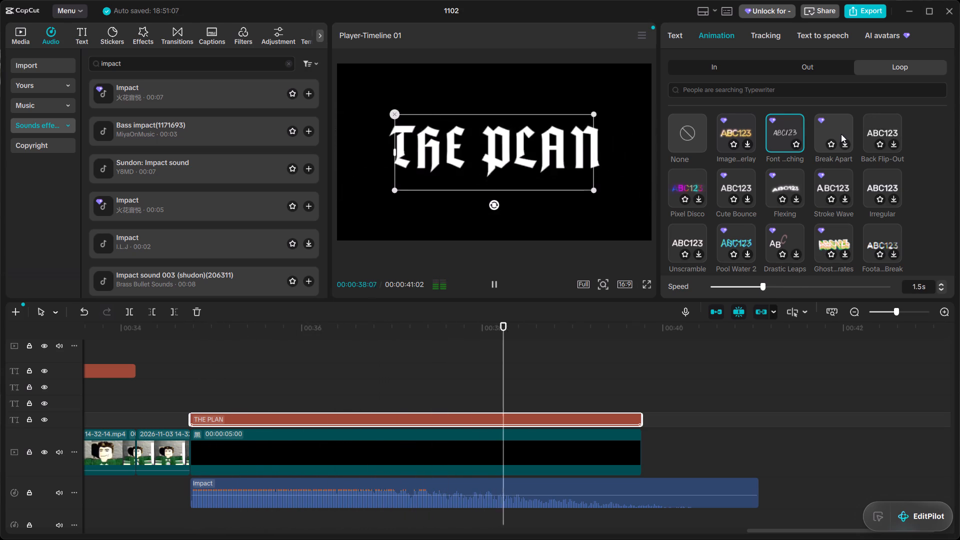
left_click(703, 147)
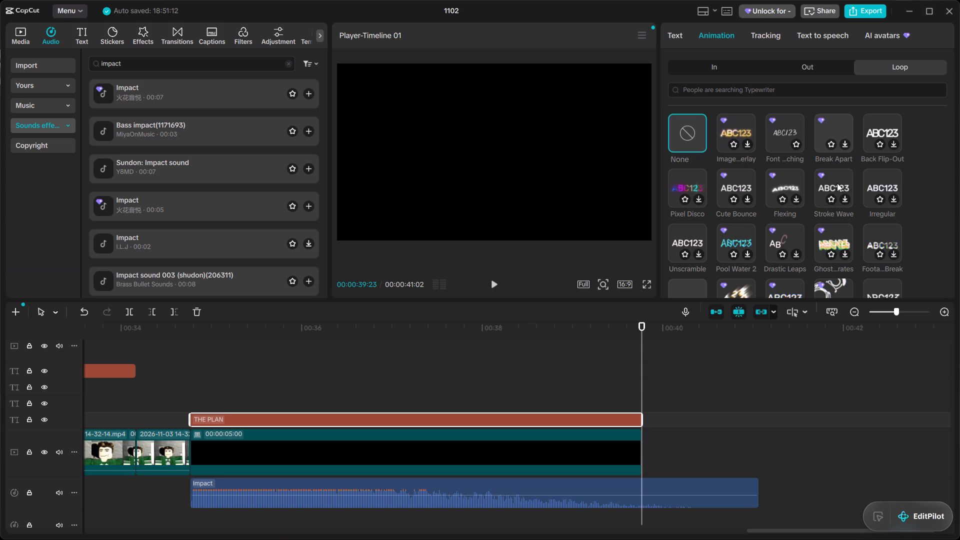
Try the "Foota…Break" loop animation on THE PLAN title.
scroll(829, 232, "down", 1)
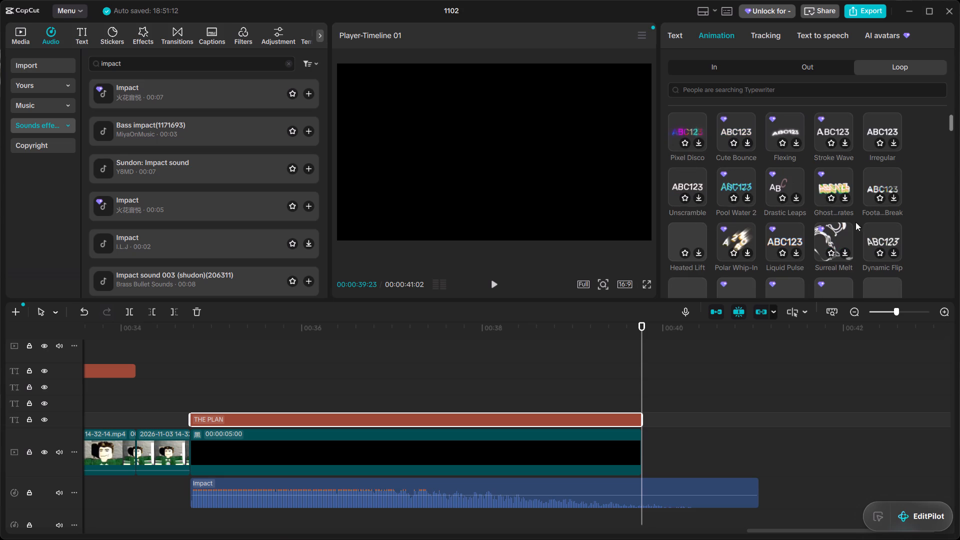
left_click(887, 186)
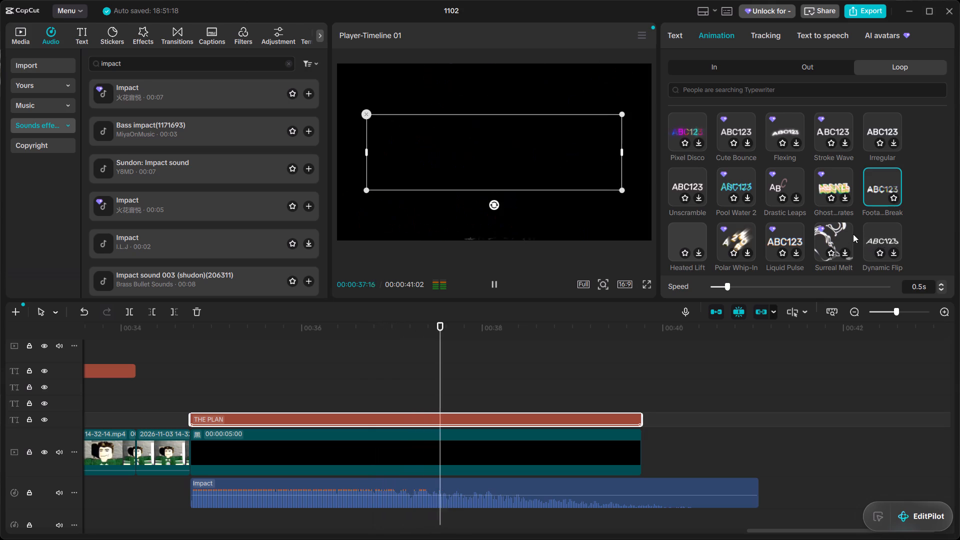
Search the loop animations for "fuzzy", try several of them, including Tremble, and apply Twist to THE PLAN title.
scroll(853, 234, "down", 1)
left_click(743, 90)
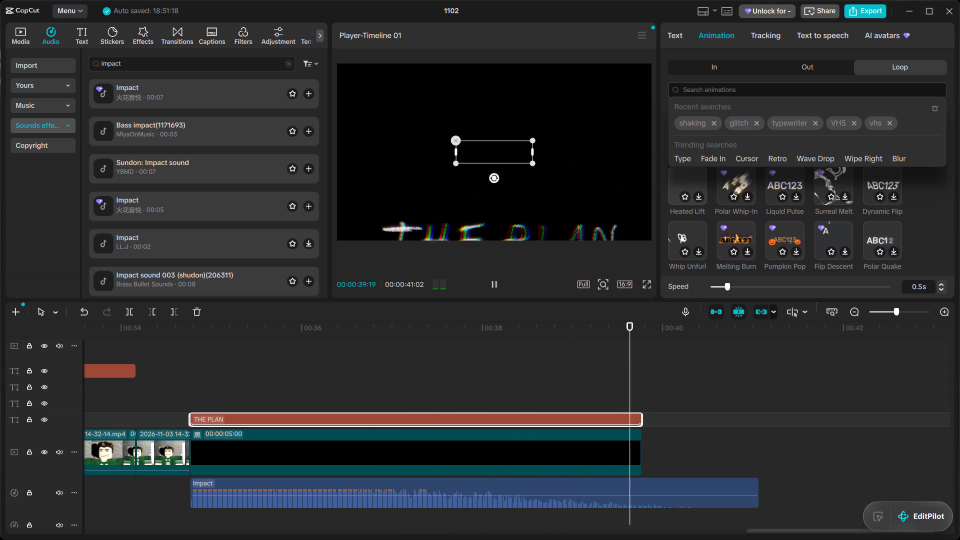
type("fuzzy")
key("Return")
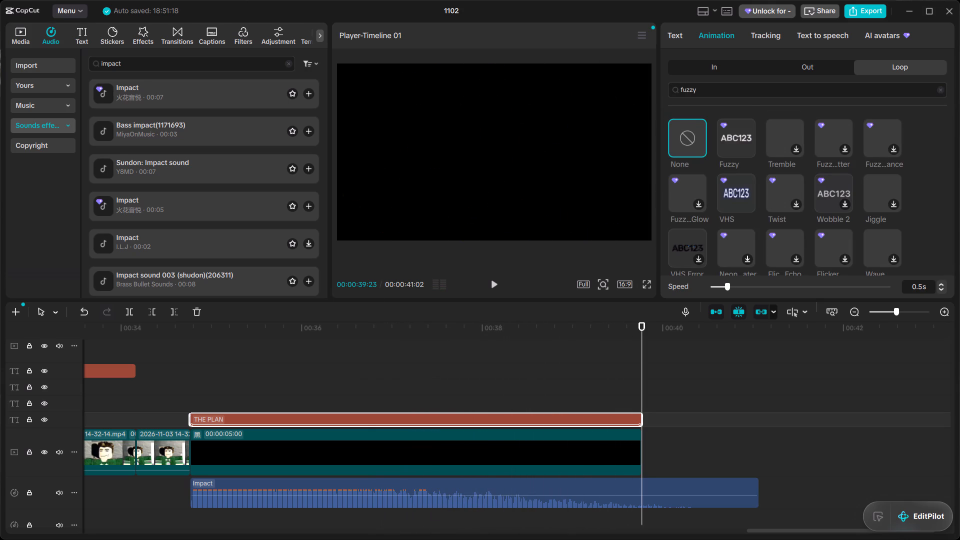
left_click(779, 138)
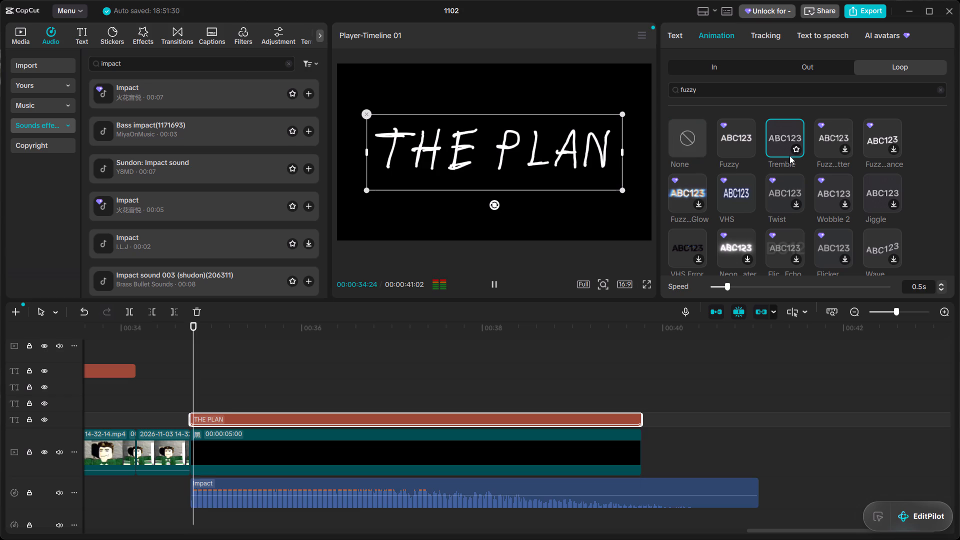
left_click(694, 186)
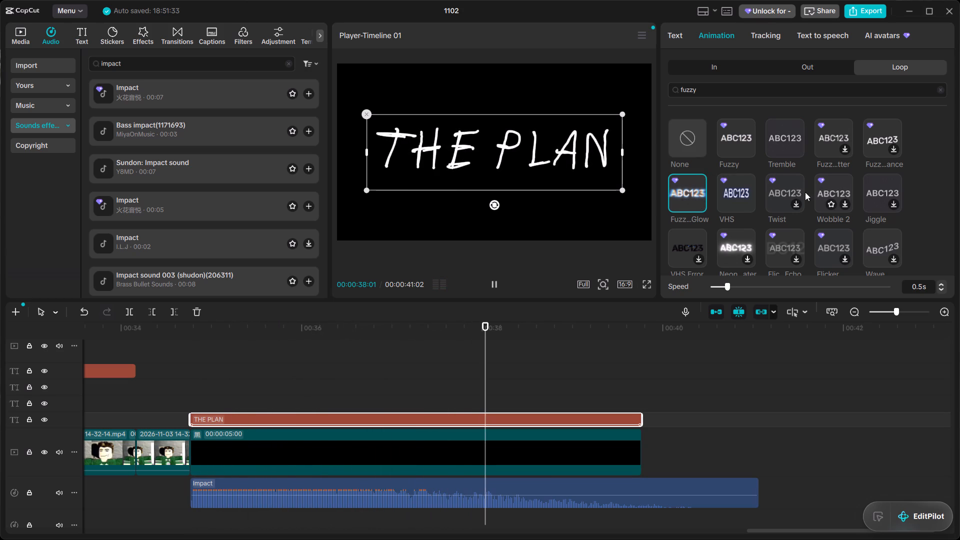
left_click(791, 193)
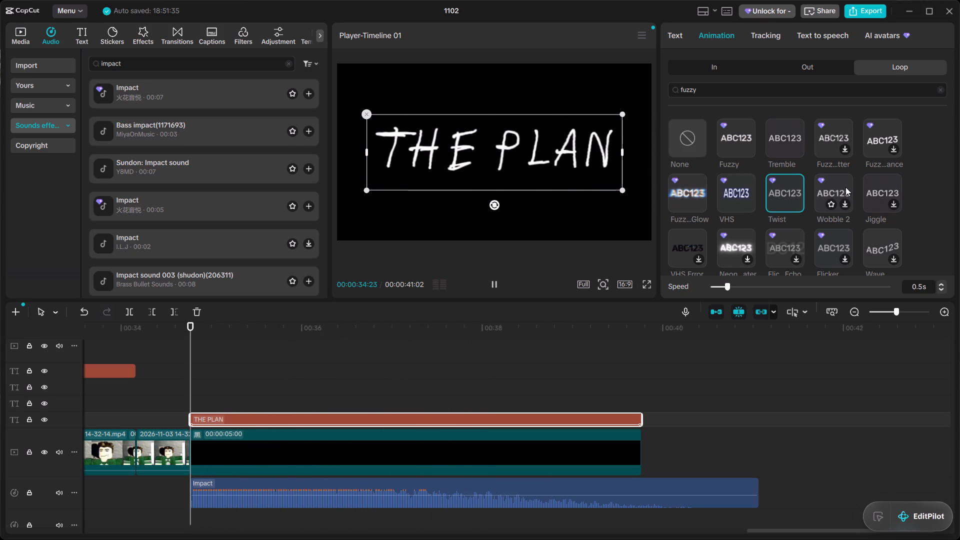
left_click(842, 189)
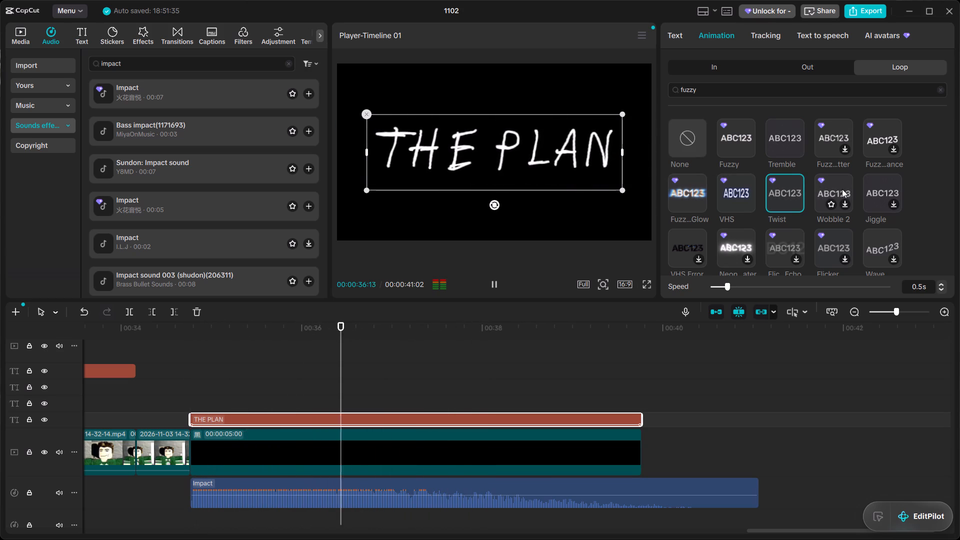
left_click(797, 185)
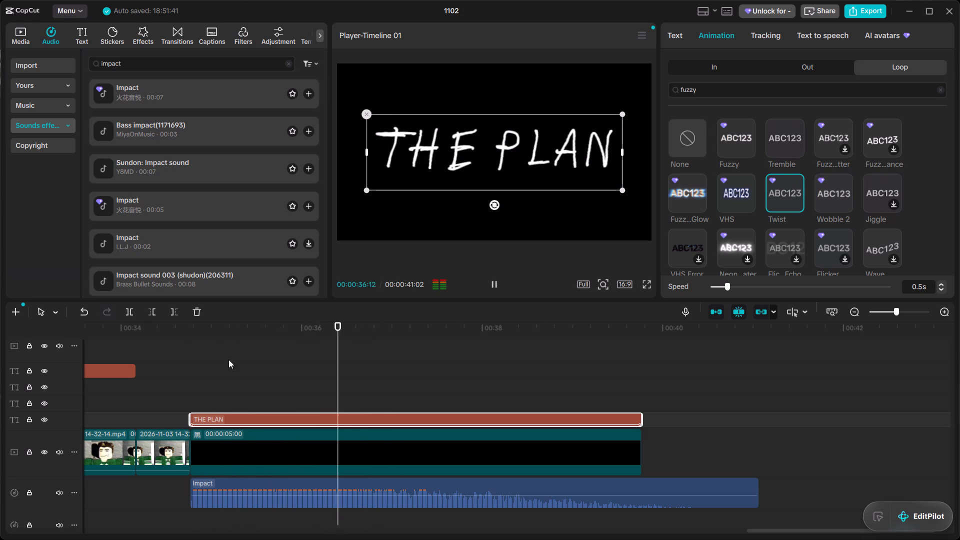
Import the downloaded dark-is-the-night video into the project media.
double_click(202, 367)
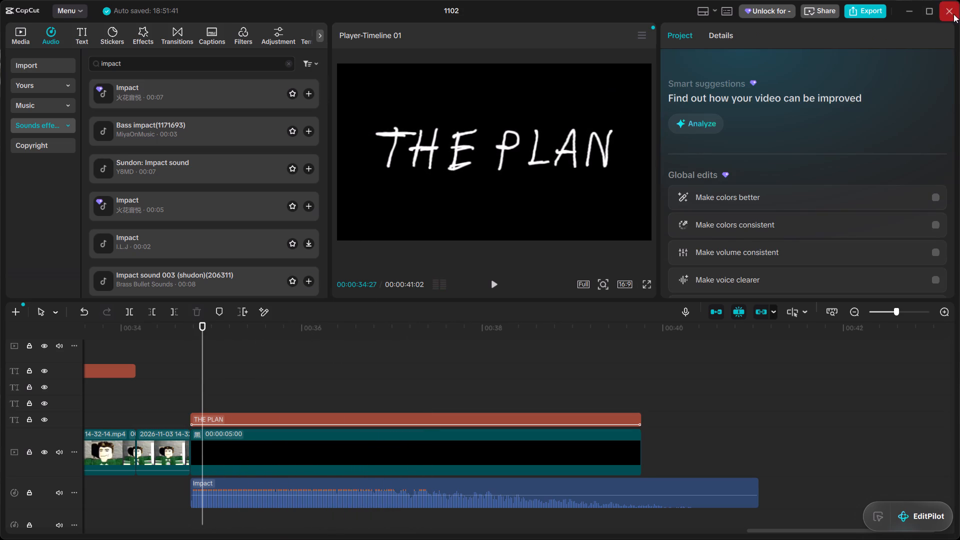
double_click(19, 32)
left_click(41, 73)
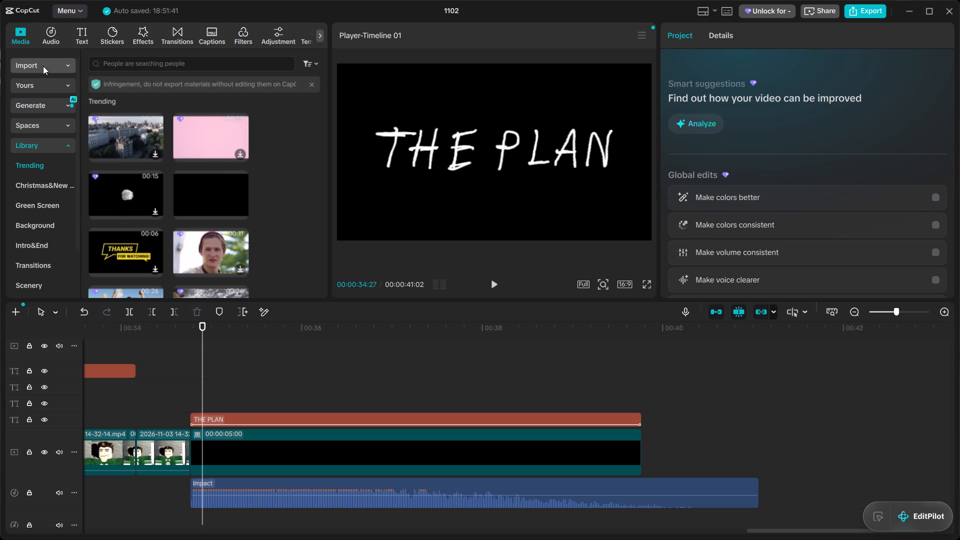
left_click(43, 66)
left_click(105, 68)
left_click(120, 85)
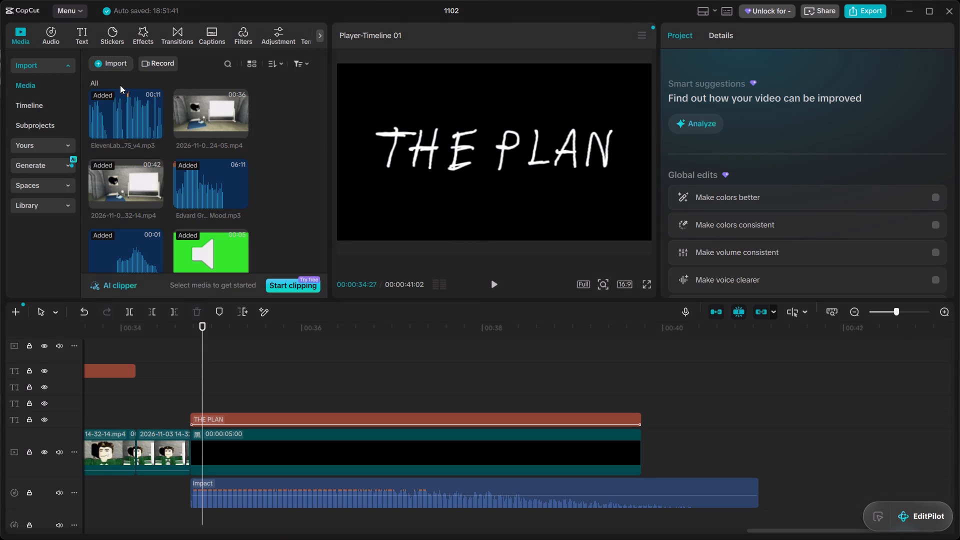
double_click(221, 326)
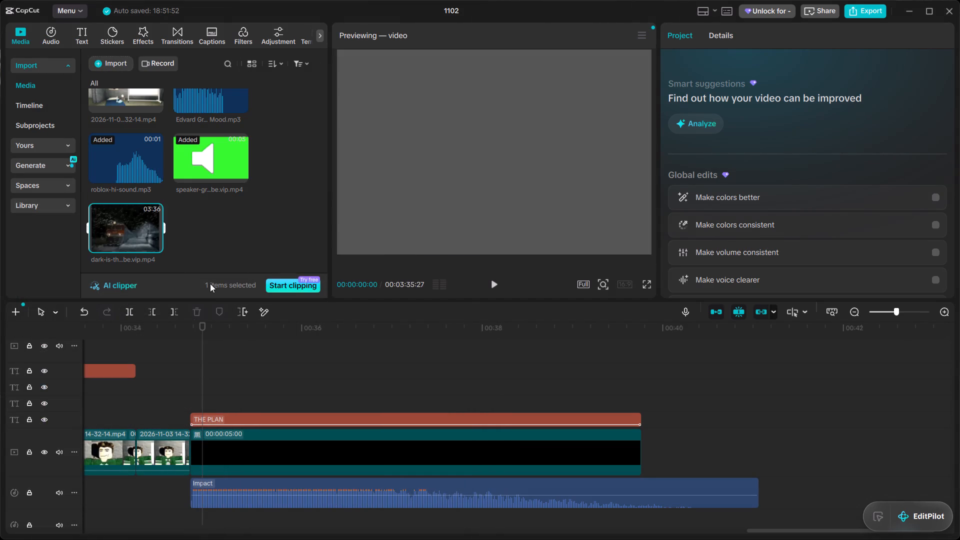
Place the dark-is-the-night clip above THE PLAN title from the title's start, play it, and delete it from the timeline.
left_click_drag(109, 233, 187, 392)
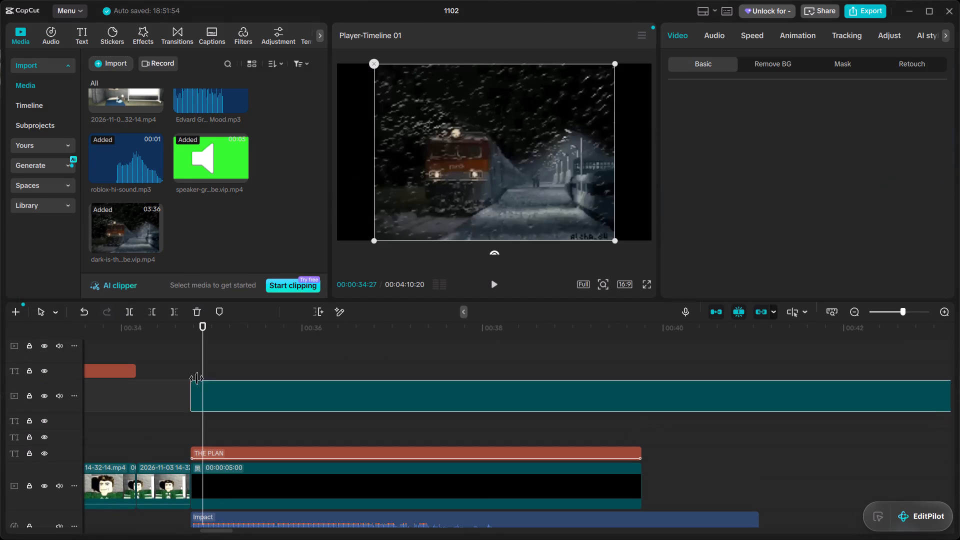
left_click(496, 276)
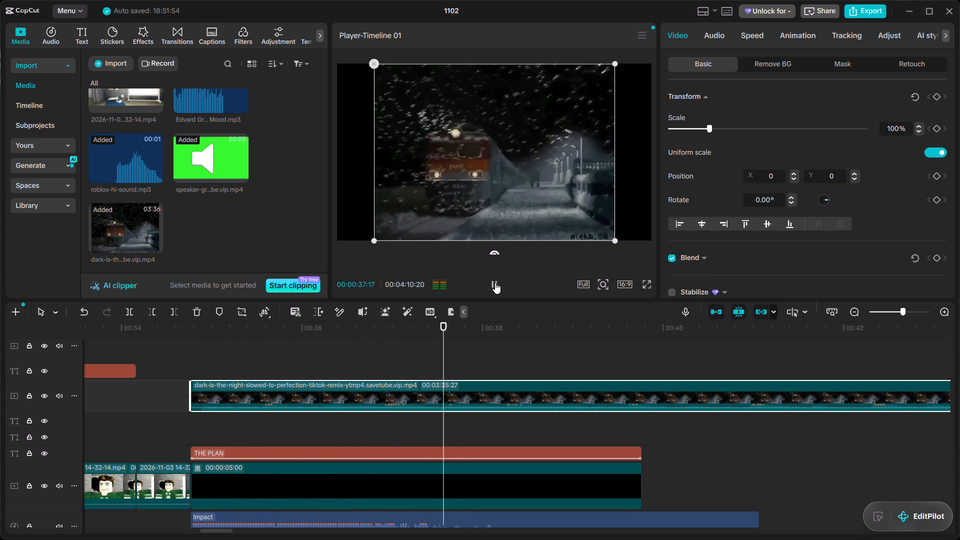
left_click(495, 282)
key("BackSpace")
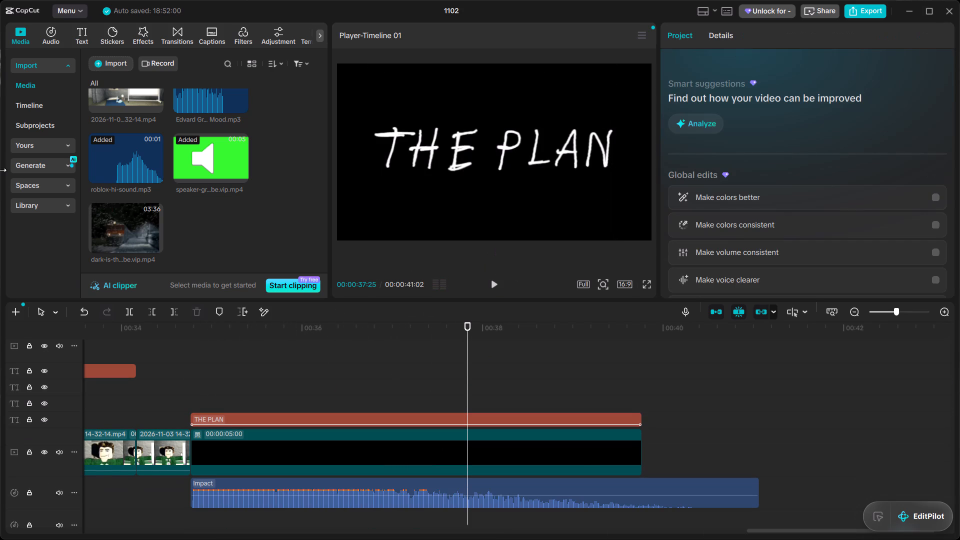
Extract the audio from the downloaded dark-is-the-night video and add it to the timeline at 00:00:37:25.
left_click(49, 207)
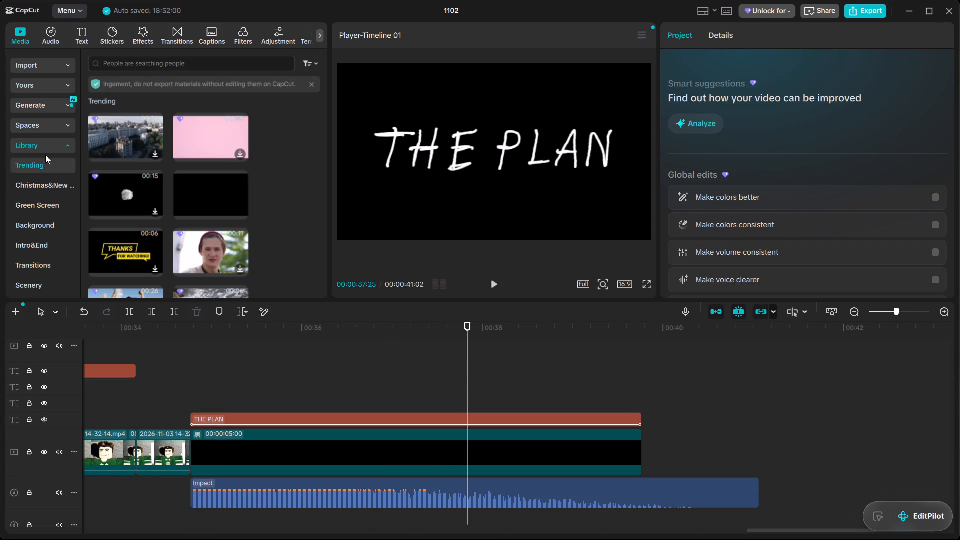
left_click(45, 154)
left_click(44, 143)
left_click(44, 40)
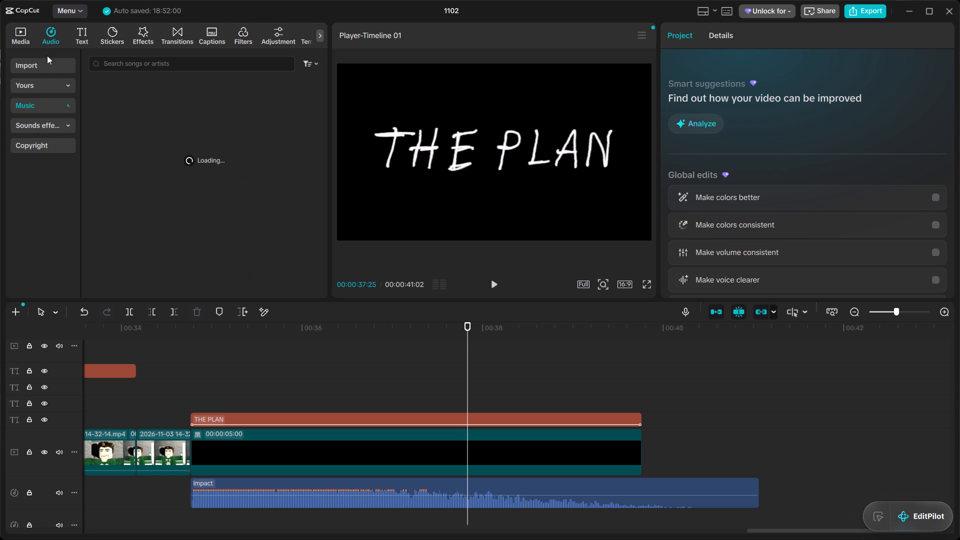
left_click(45, 65)
left_click(280, 90)
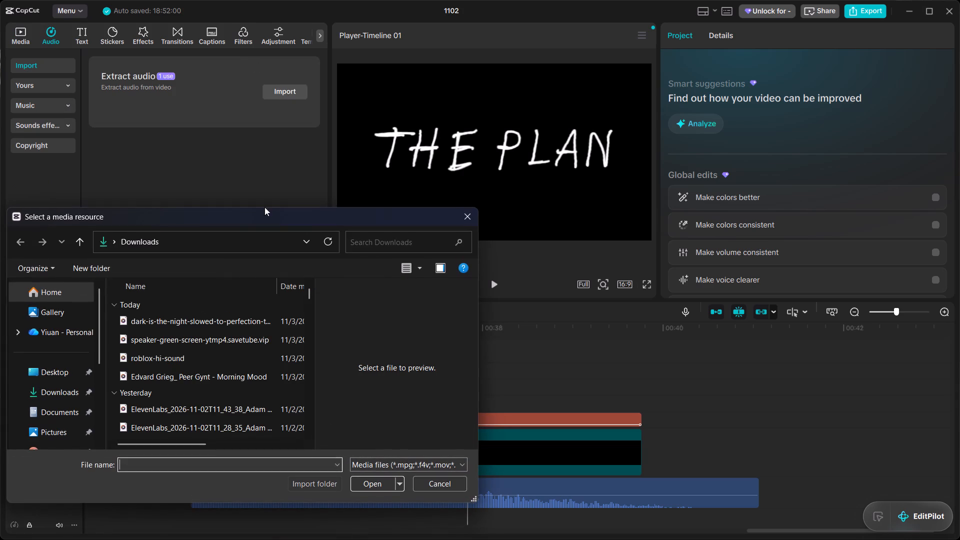
double_click(214, 319)
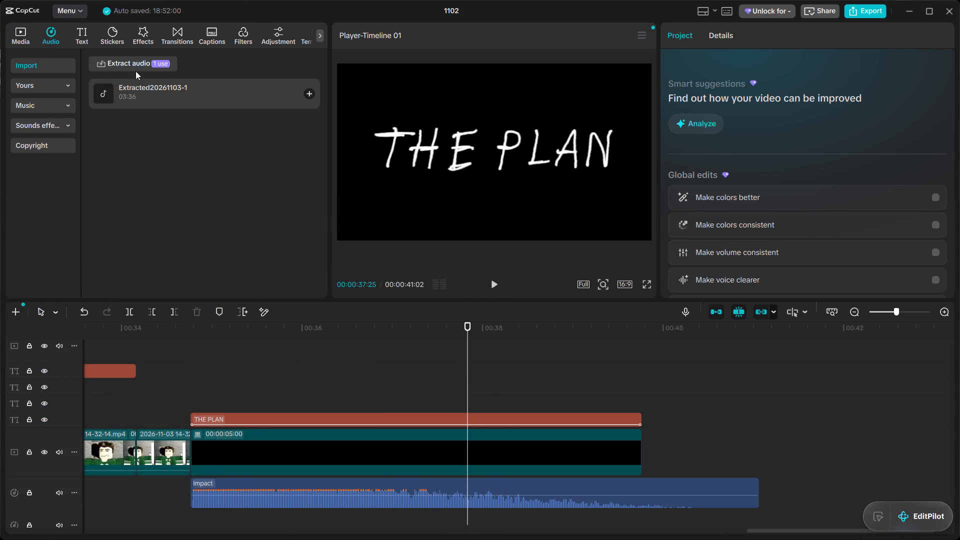
left_click(312, 92)
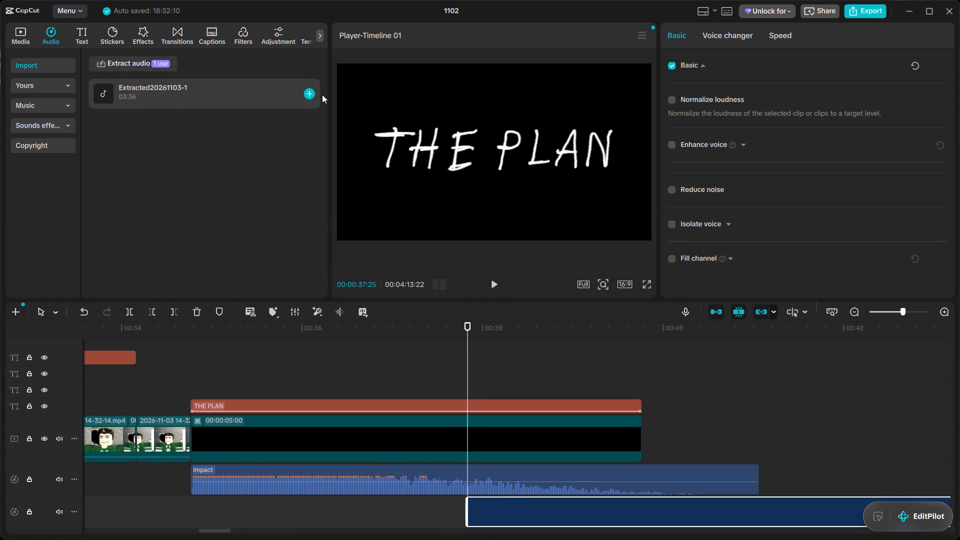
Play through the extracted audio to find the part to use and trim off everything before 00:00:48:22.
left_click(712, 421)
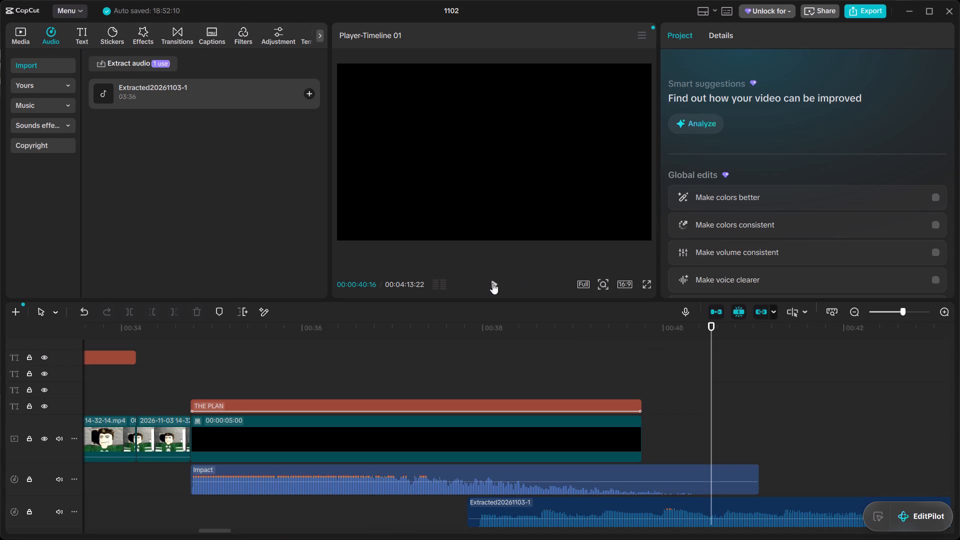
left_click(491, 283)
scroll(669, 408, "left", 2)
scroll(658, 431, "down", 9)
scroll(651, 431, "down", 5, "ctrl")
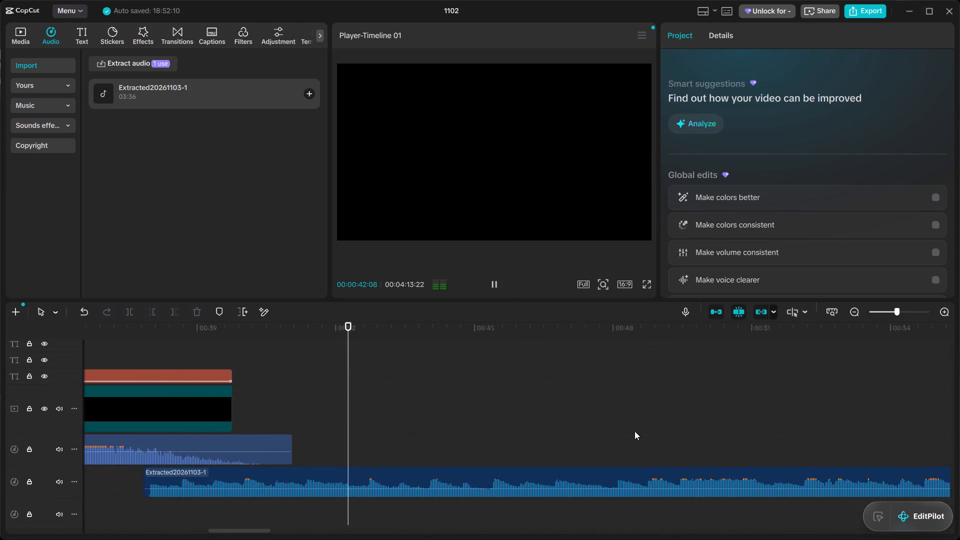
scroll(631, 431, "down", 6, "ctrl")
left_click(517, 443)
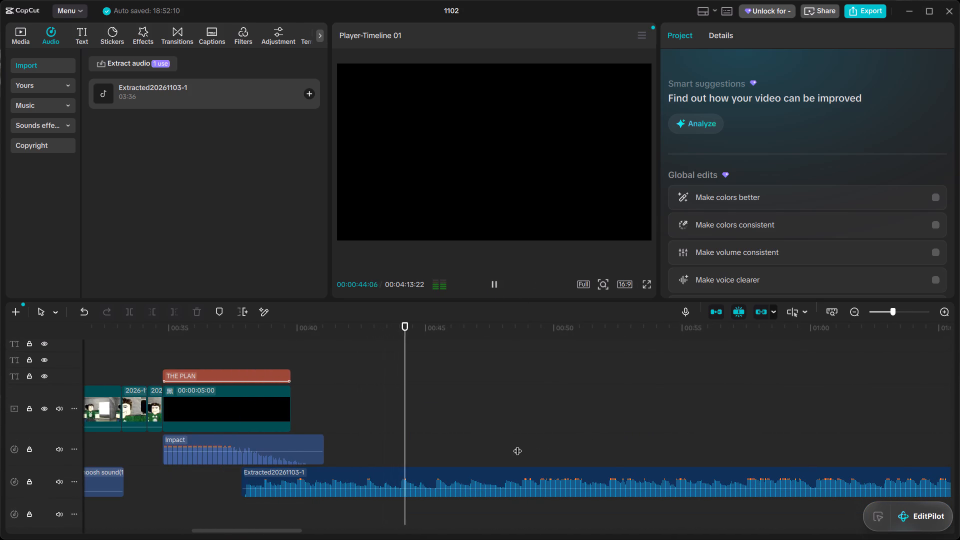
double_click(491, 275)
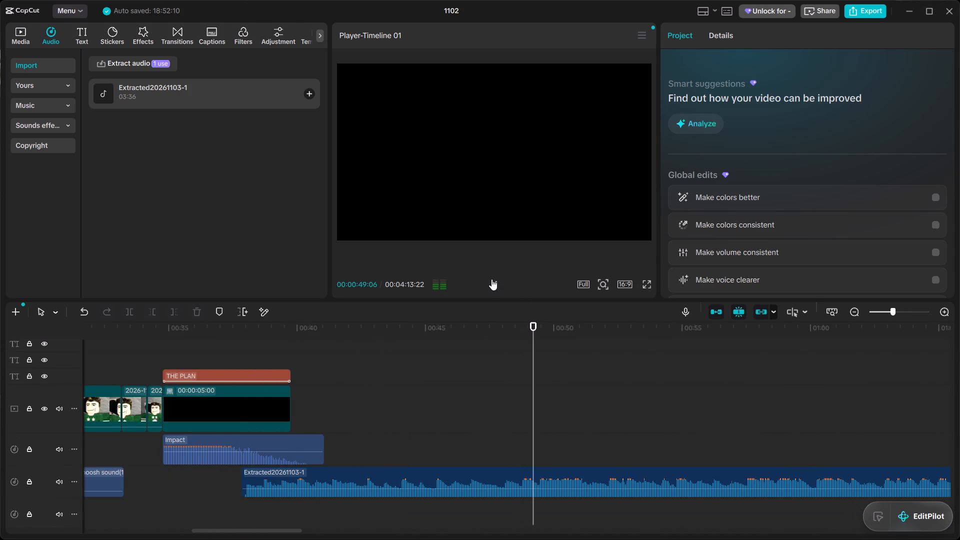
scroll(604, 428, "left", 1)
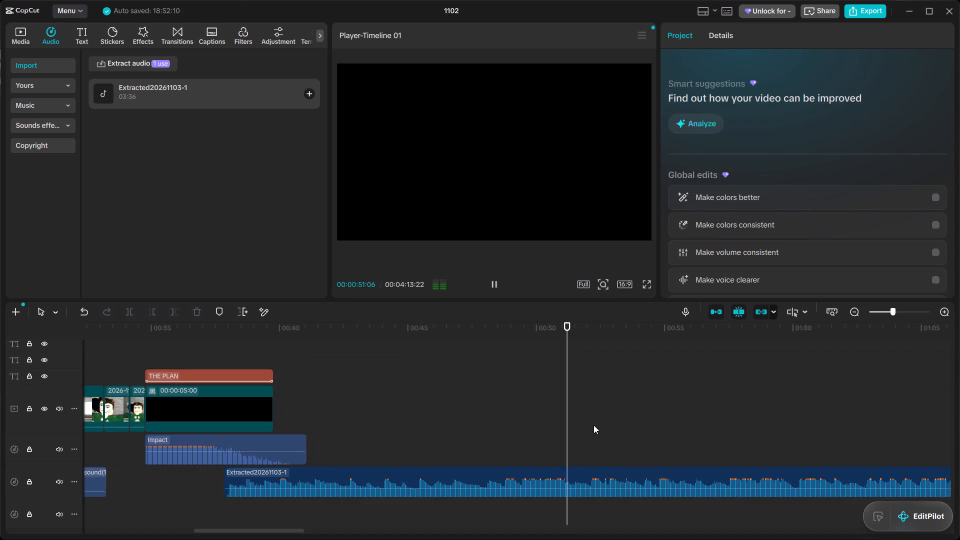
scroll(593, 425, "left", 1)
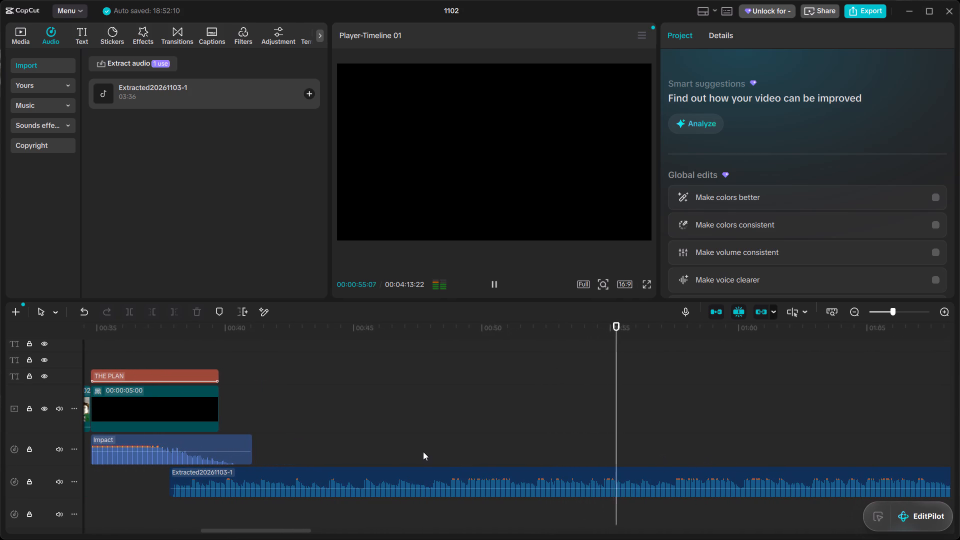
left_click(446, 444)
left_click(451, 466)
left_click(478, 474)
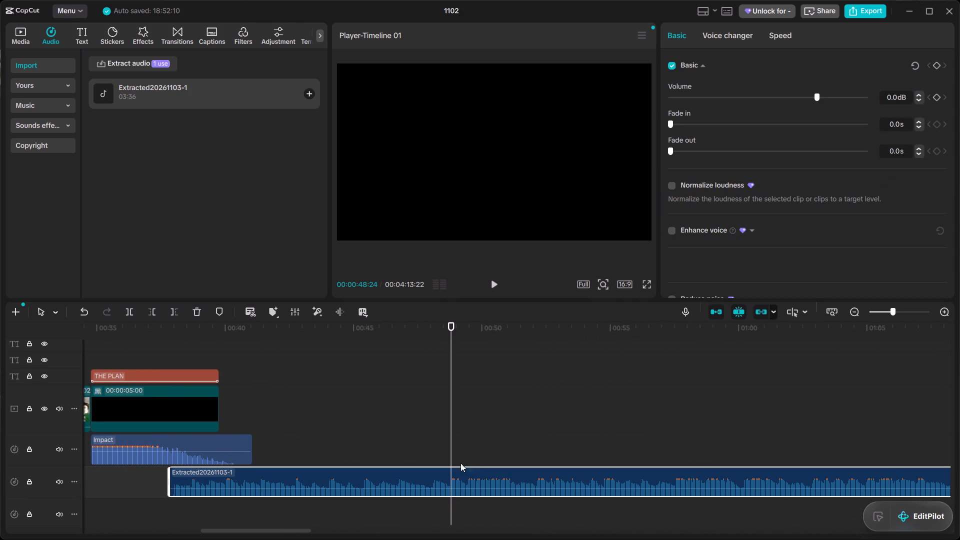
left_click_drag(449, 424, 449, 429)
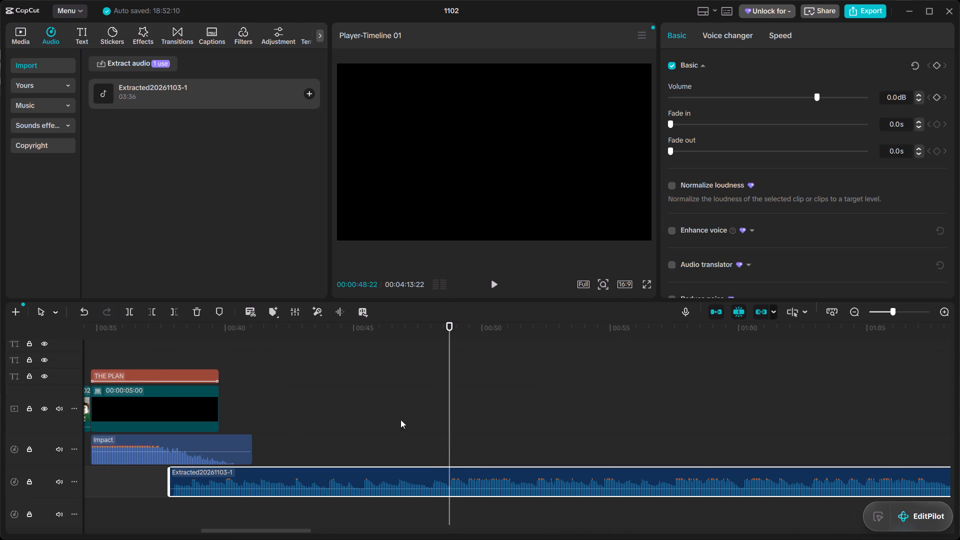
left_click(152, 309)
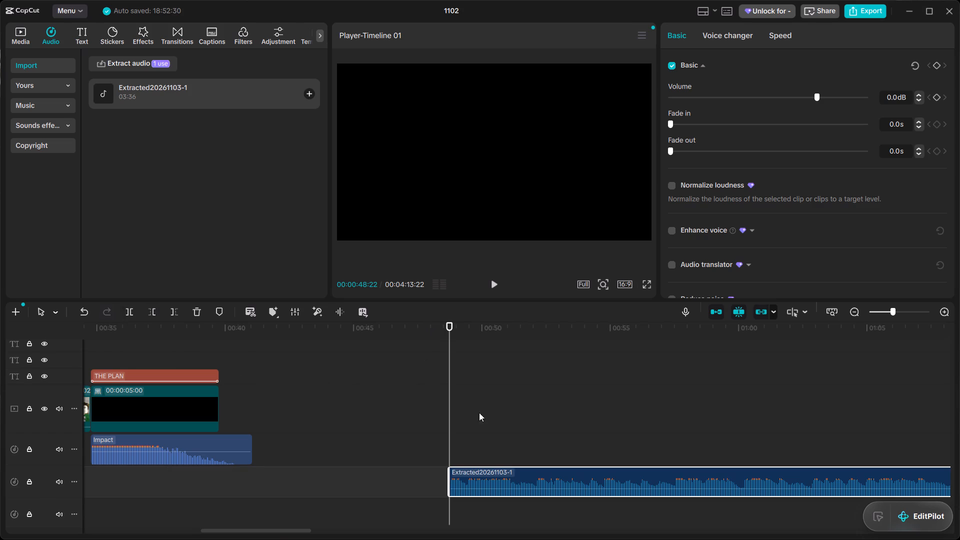
Move the trimmed extracted audio so it starts together with THE PLAN title.
left_click_drag(534, 479, 175, 488)
left_click(202, 428)
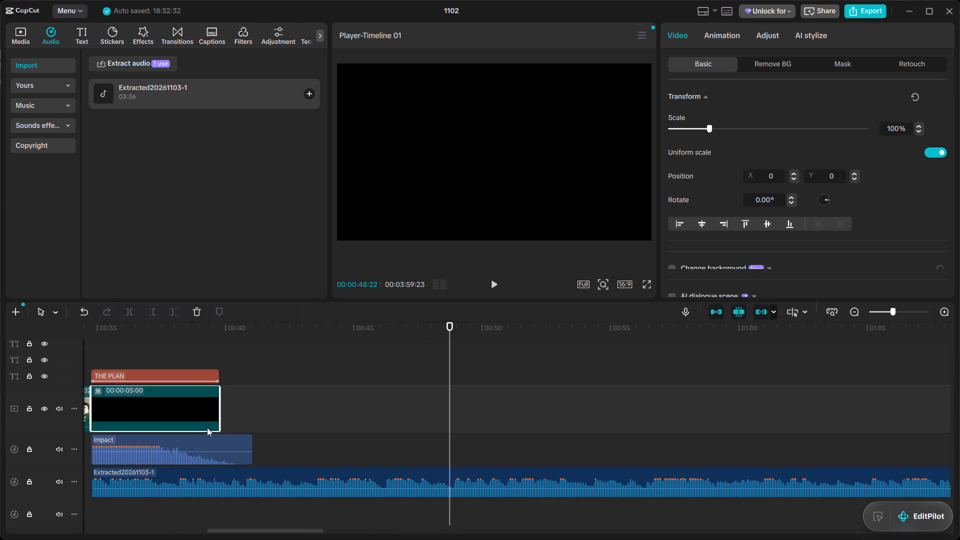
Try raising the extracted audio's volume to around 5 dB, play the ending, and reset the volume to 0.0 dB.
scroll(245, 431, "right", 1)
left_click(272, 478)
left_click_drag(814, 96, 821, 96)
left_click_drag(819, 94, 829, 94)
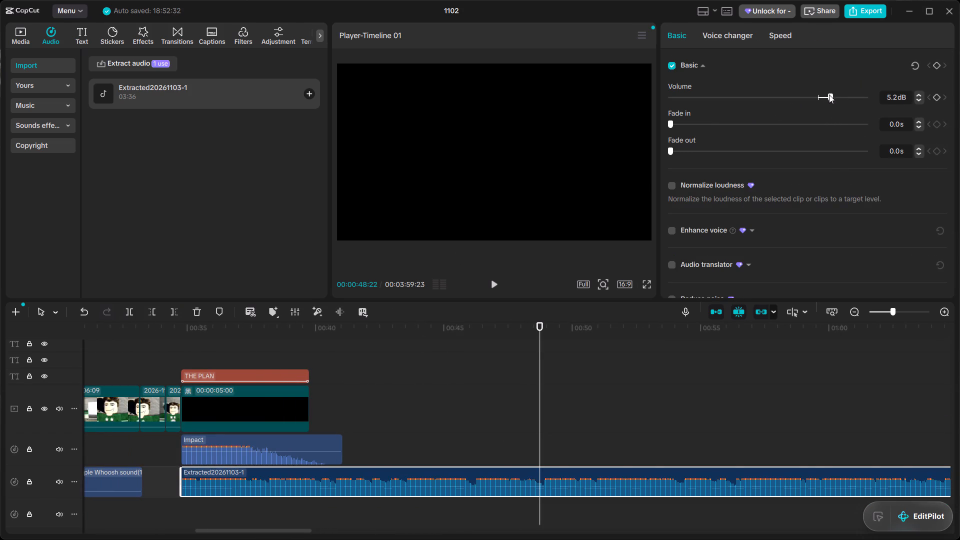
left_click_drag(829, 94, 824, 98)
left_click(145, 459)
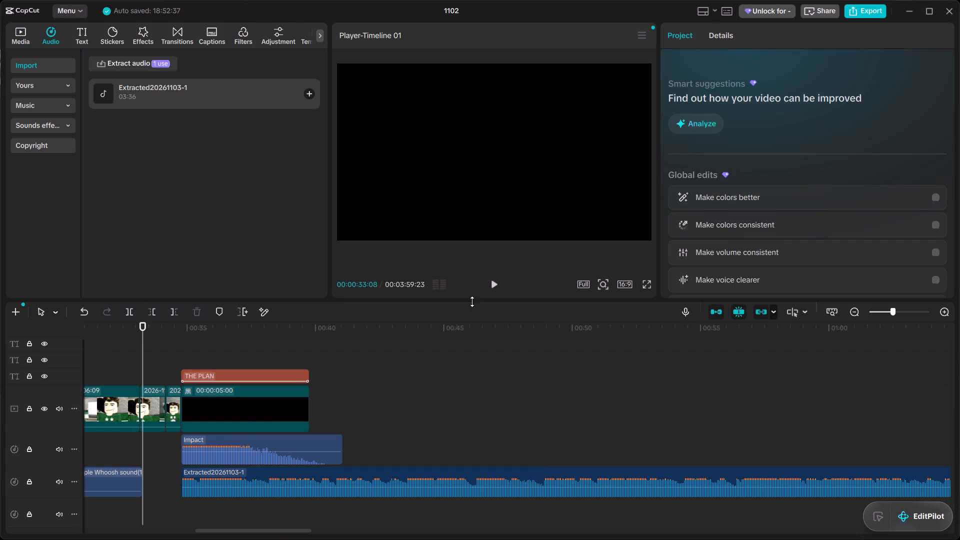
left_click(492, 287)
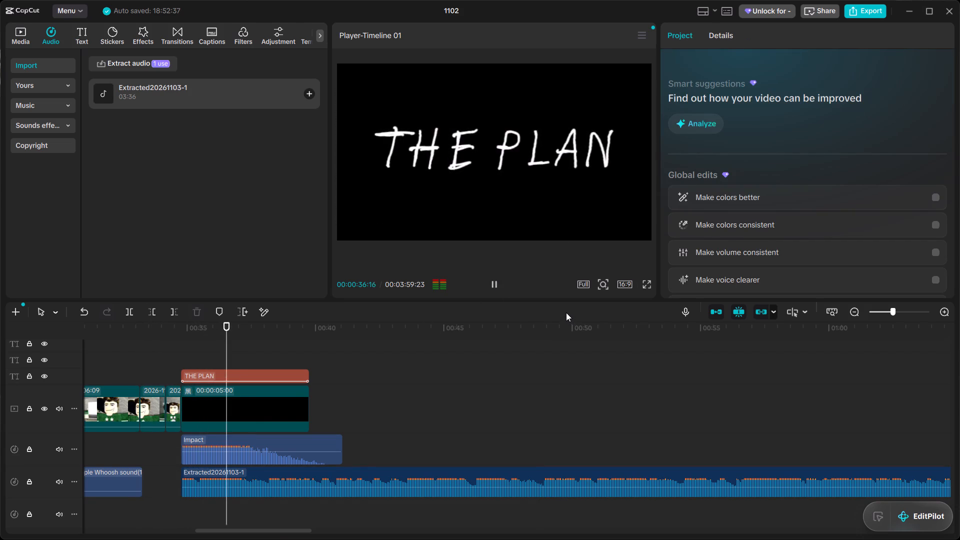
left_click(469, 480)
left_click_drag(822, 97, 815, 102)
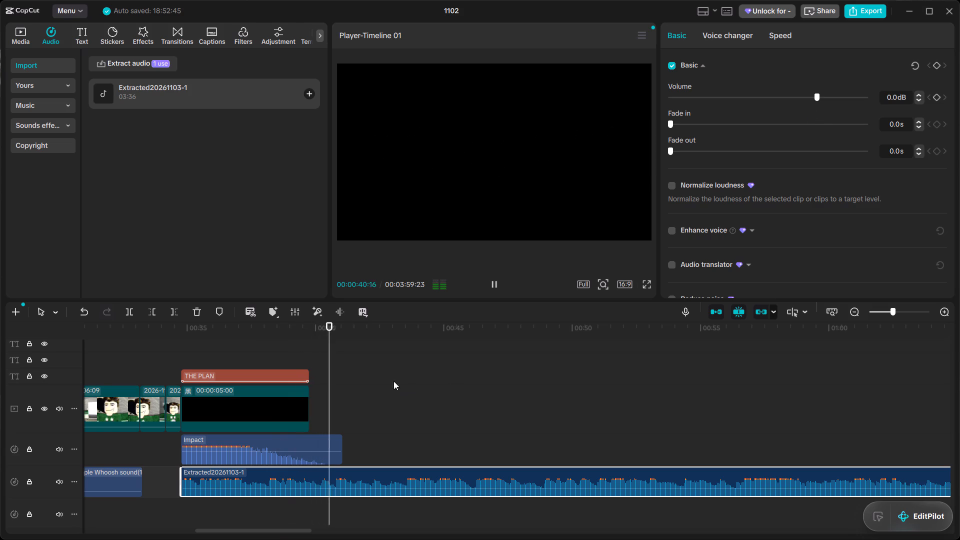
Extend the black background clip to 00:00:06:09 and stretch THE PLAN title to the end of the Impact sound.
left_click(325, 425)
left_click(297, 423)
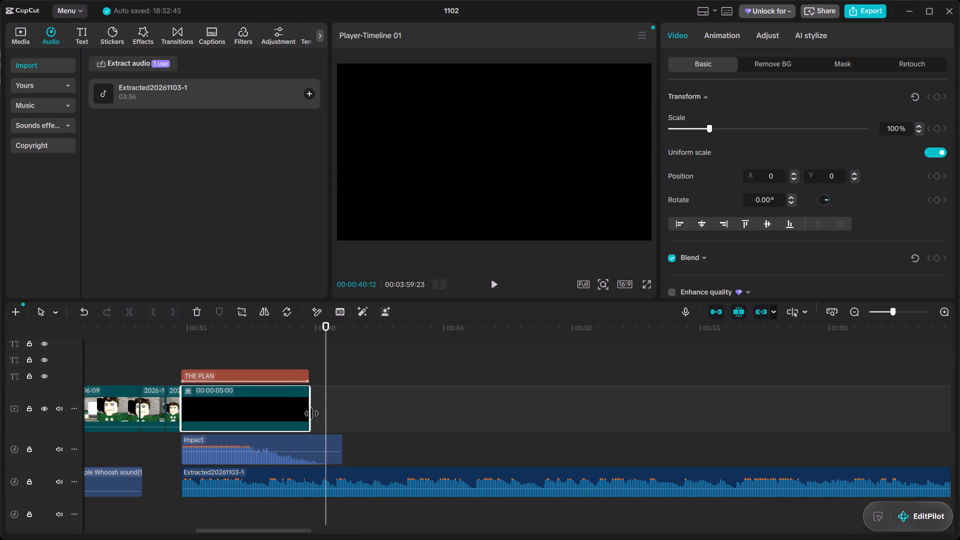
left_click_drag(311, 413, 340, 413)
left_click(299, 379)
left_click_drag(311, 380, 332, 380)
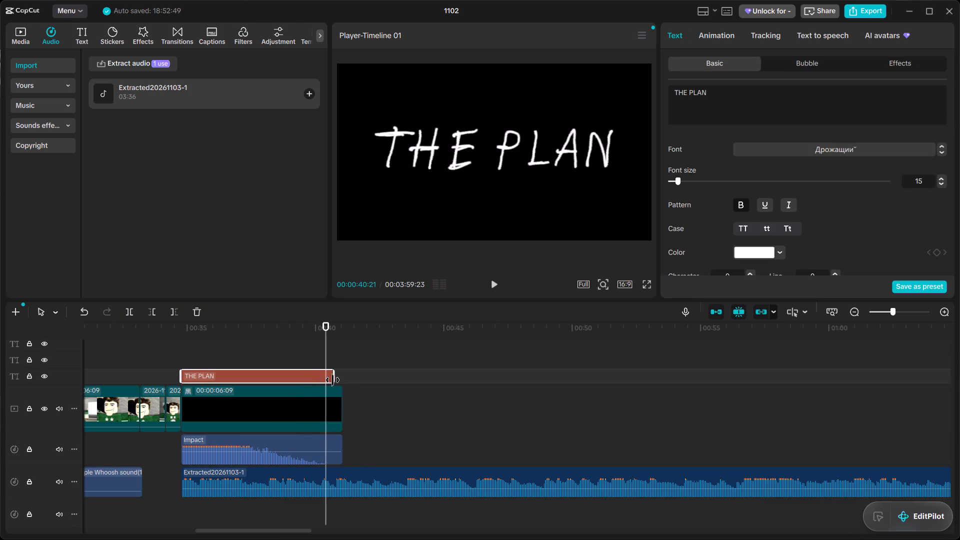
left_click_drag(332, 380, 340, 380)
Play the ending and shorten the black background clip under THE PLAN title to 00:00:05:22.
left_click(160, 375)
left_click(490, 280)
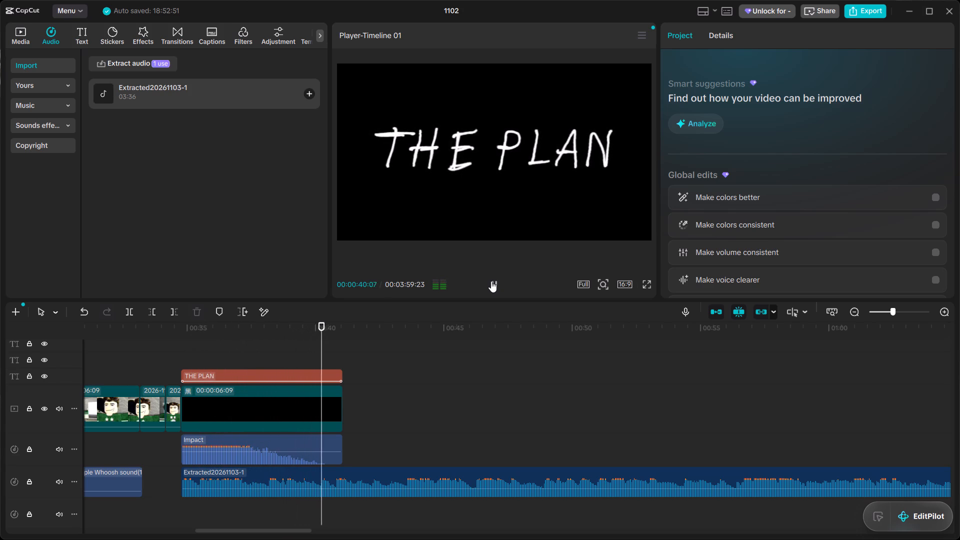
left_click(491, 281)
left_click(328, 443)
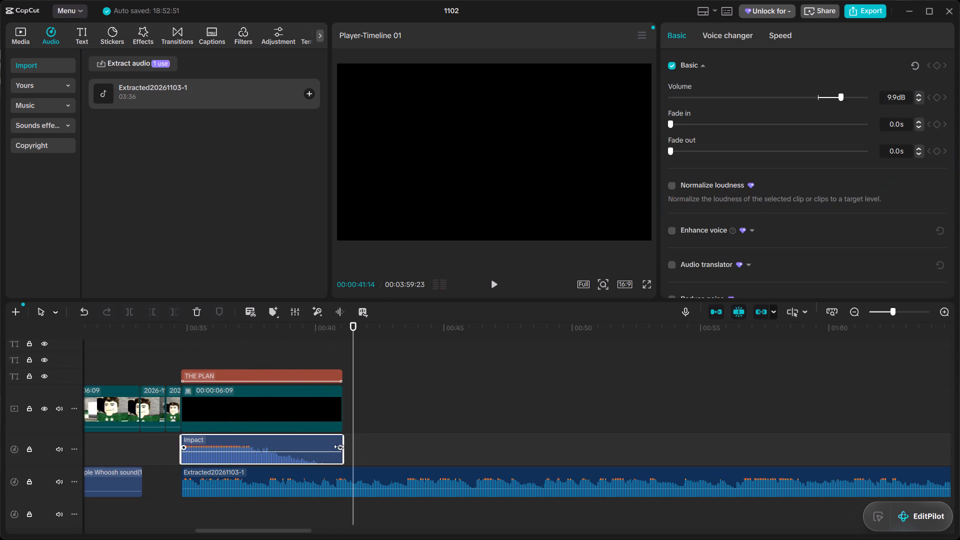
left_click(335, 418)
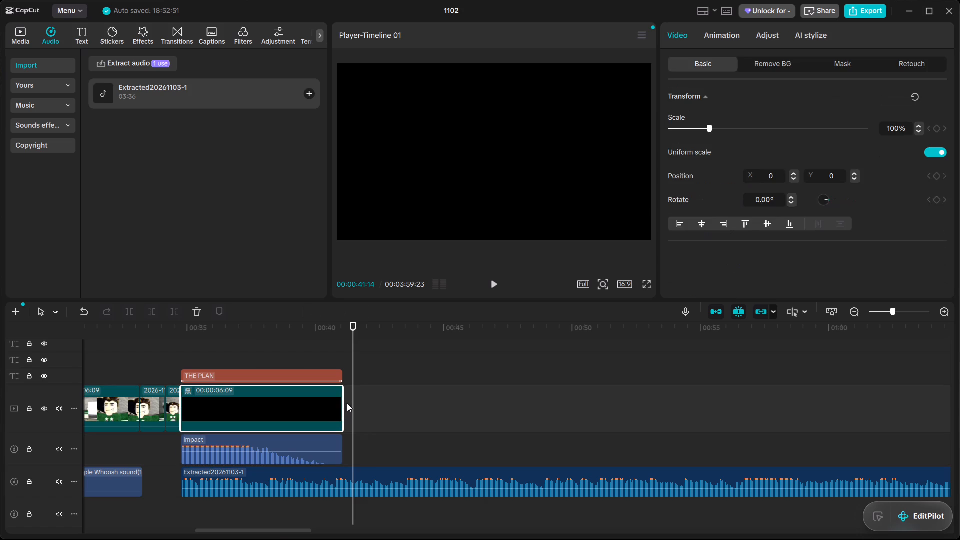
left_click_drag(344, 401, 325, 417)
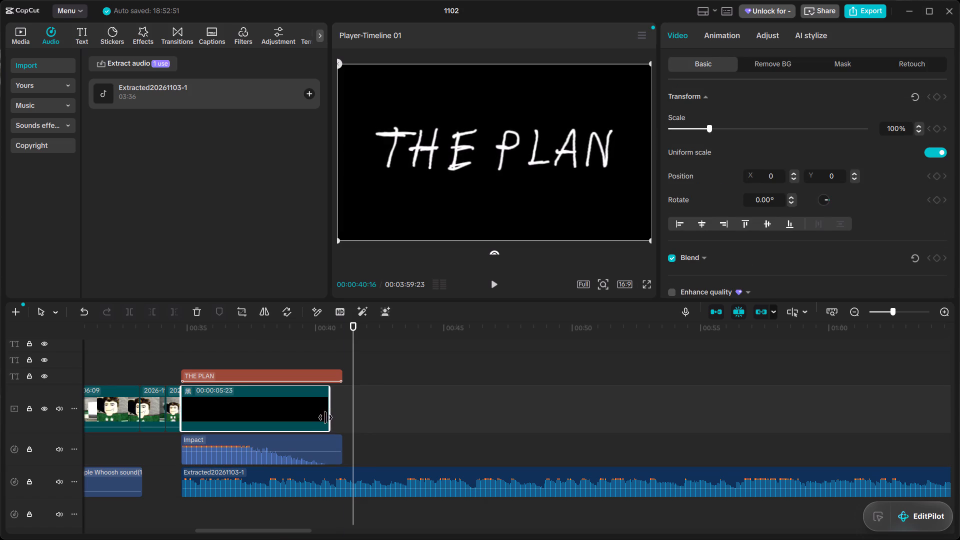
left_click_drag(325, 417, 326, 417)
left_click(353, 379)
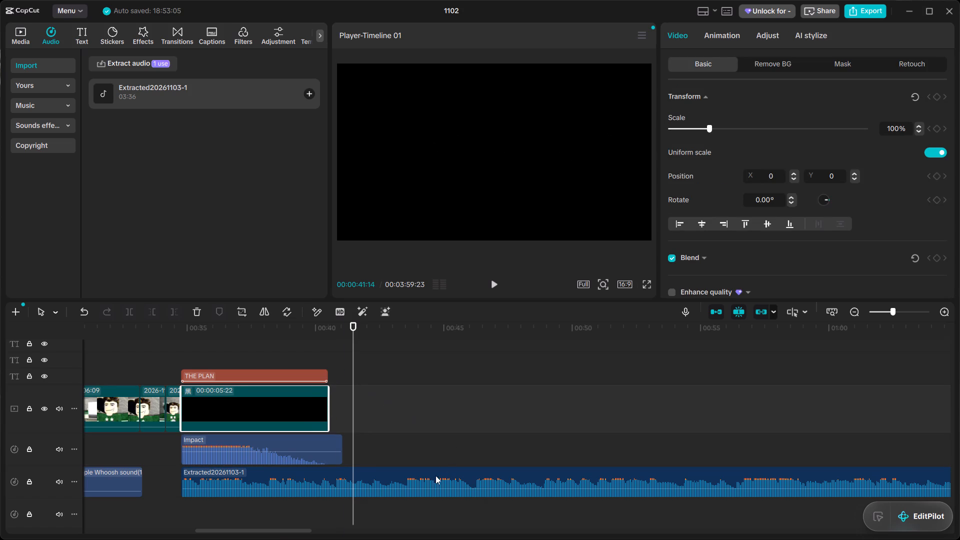
Trim off the extracted audio after the end of the Impact sound at 00:00:41:02.
left_click(435, 478)
left_click_drag(355, 435, 348, 440)
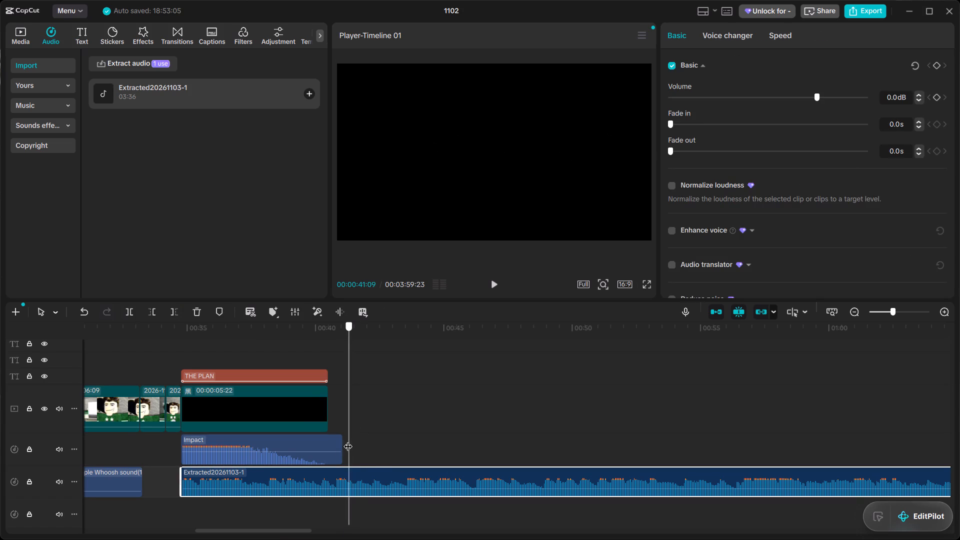
left_click_drag(348, 440, 346, 441)
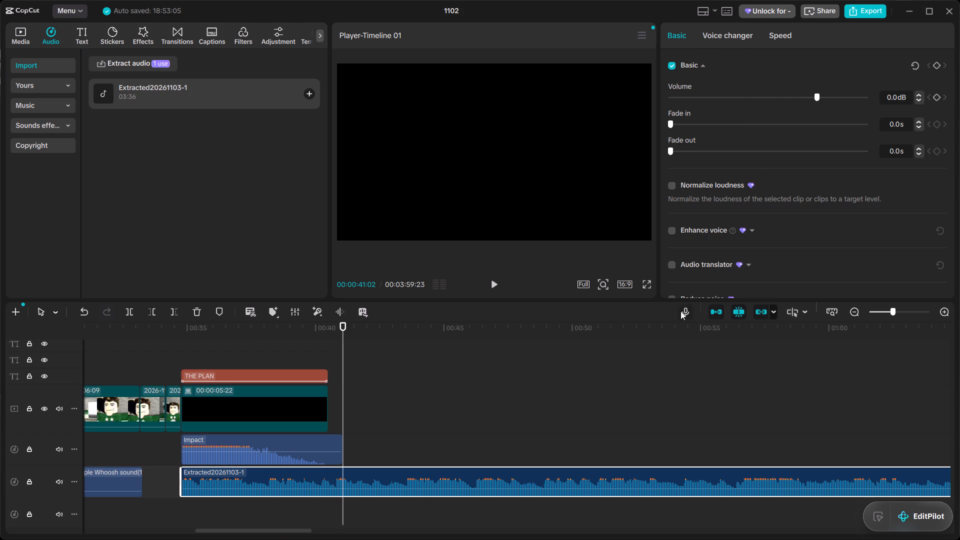
left_click(174, 310)
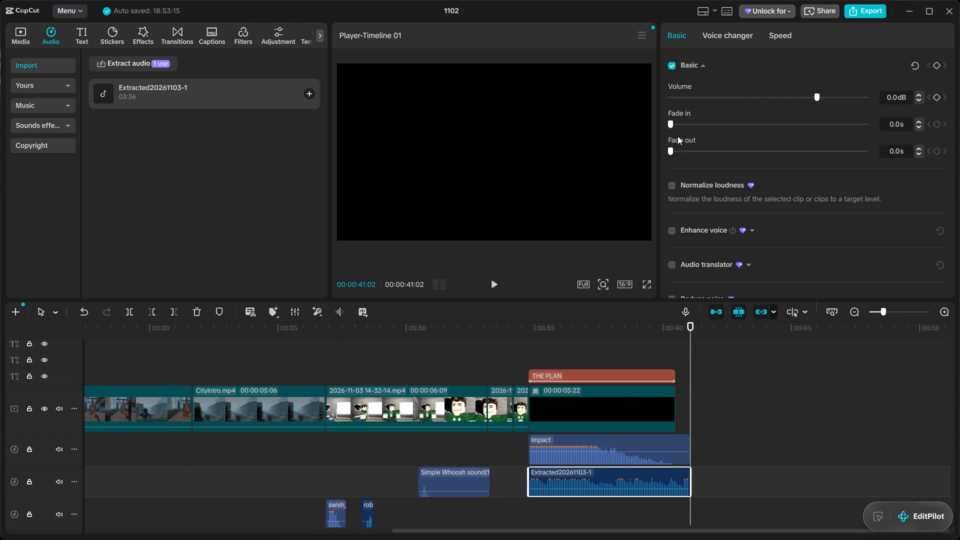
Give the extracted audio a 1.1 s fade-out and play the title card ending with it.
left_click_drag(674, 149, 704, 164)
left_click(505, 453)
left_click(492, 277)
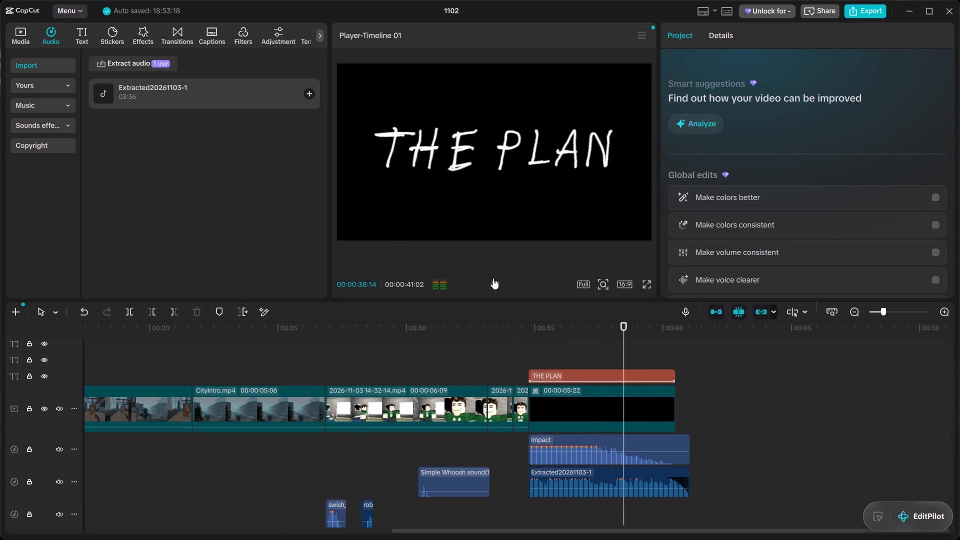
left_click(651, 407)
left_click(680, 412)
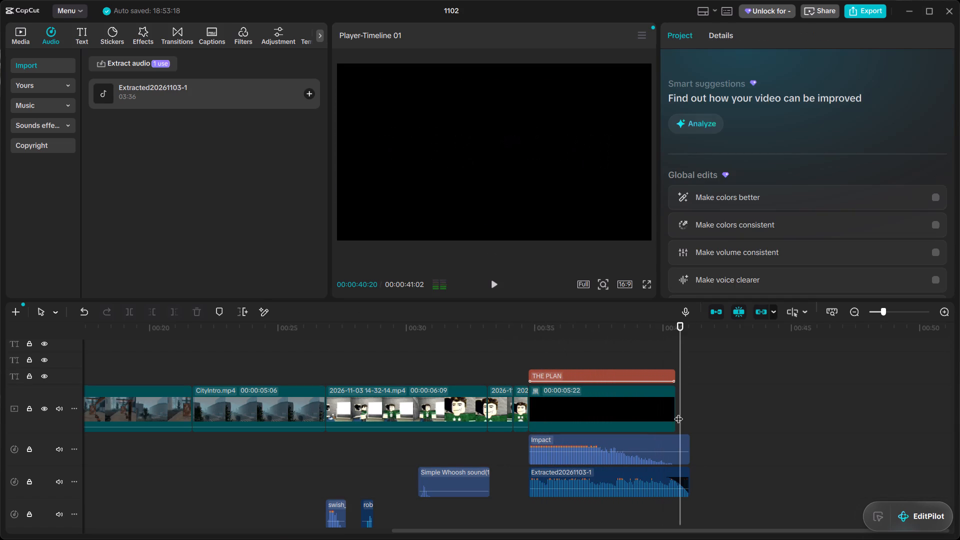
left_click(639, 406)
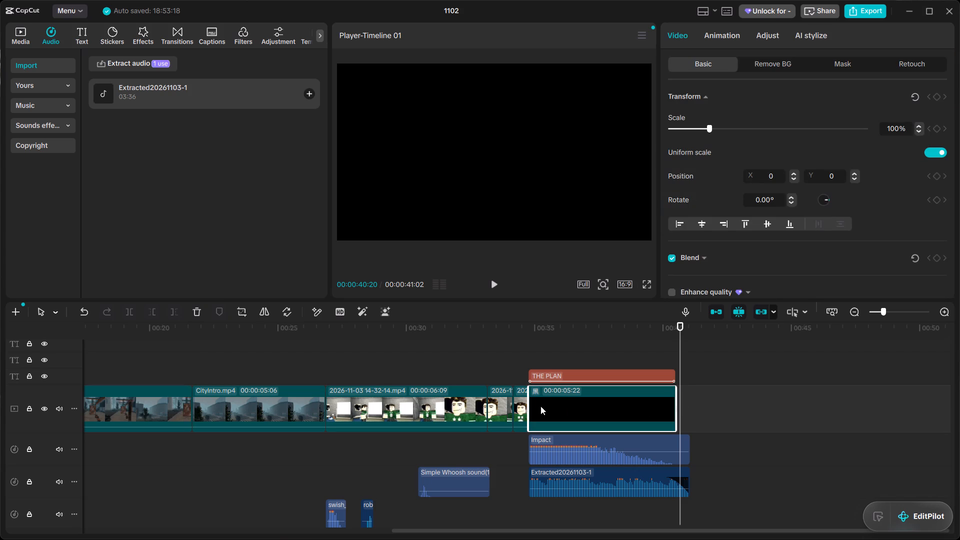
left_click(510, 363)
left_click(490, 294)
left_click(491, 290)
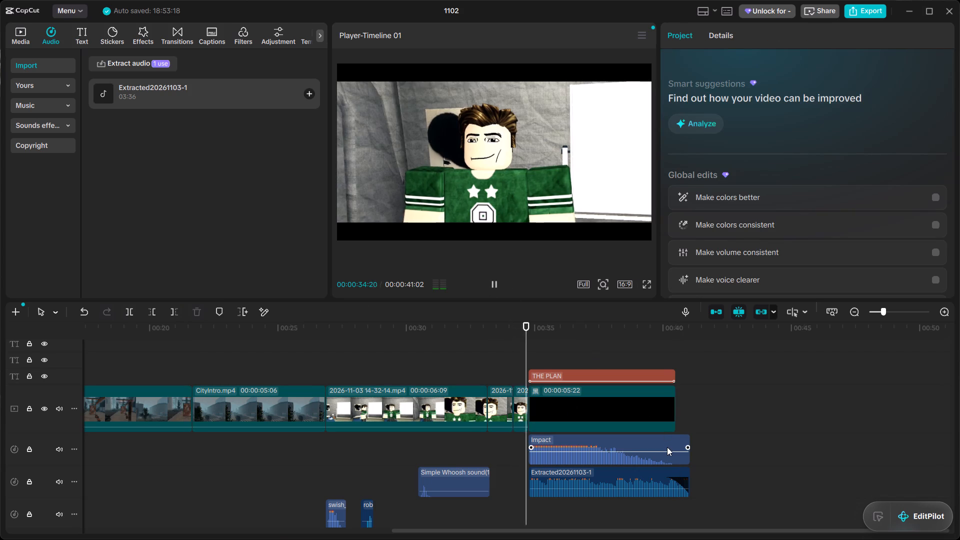
Lengthen the extracted audio's fade-out to about 1.5 s and play the ending to check it.
left_click(679, 492)
left_click(498, 282)
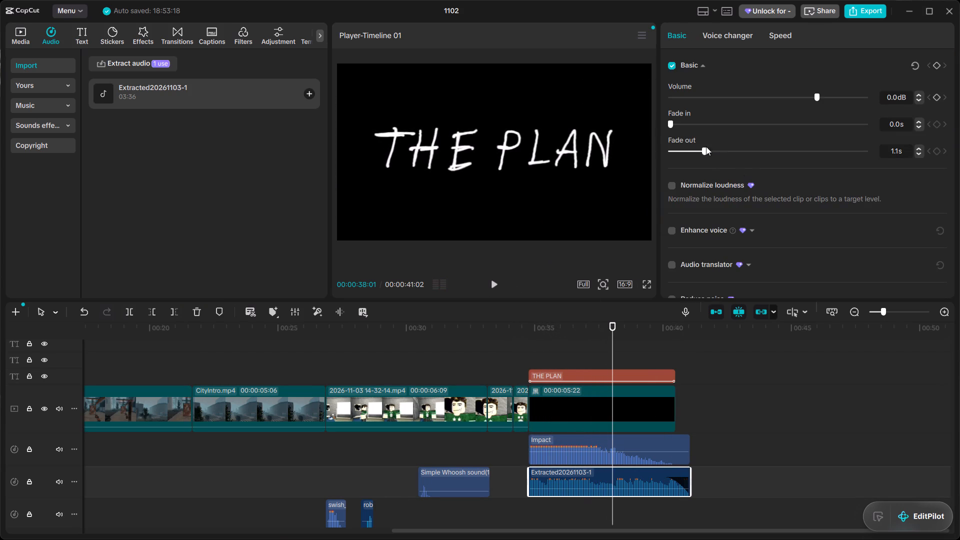
left_click(699, 143)
left_click_drag(699, 143, 690, 151)
left_click_drag(697, 150, 724, 161)
left_click_drag(724, 161, 728, 161)
left_click(530, 365)
left_click(501, 286)
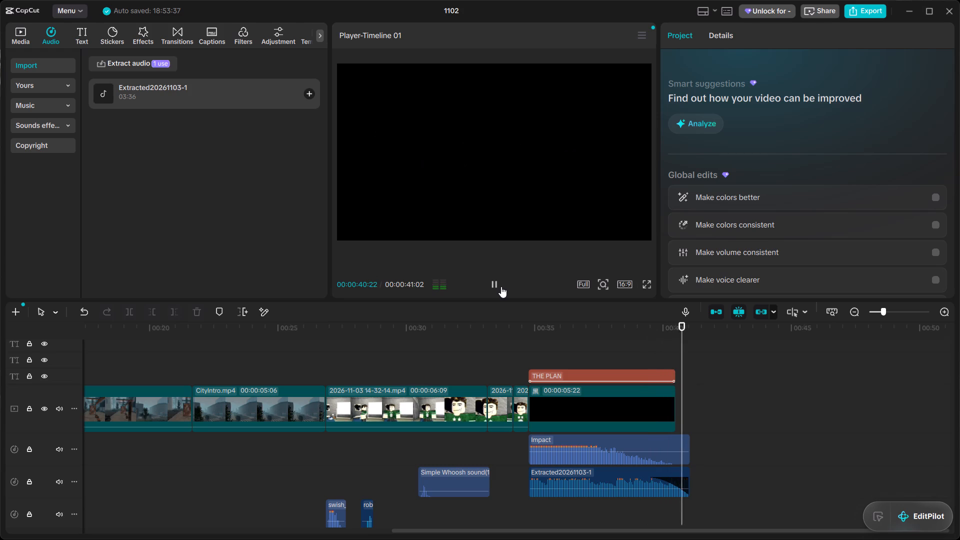
left_click(705, 436)
Extend the black background clip to 00:00:06:09 and stretch THE PLAN title to the same end as the music.
left_click(665, 409)
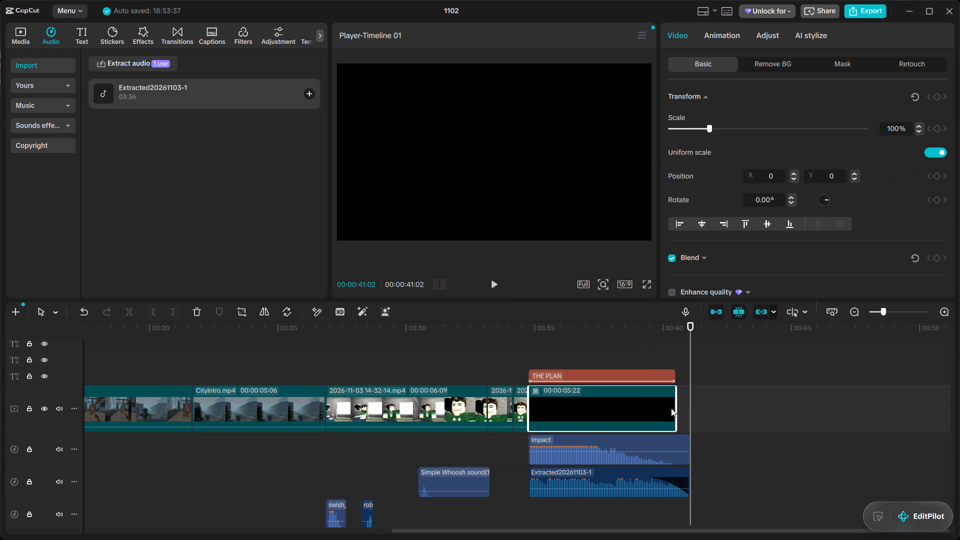
left_click_drag(673, 407, 689, 416)
left_click(672, 385)
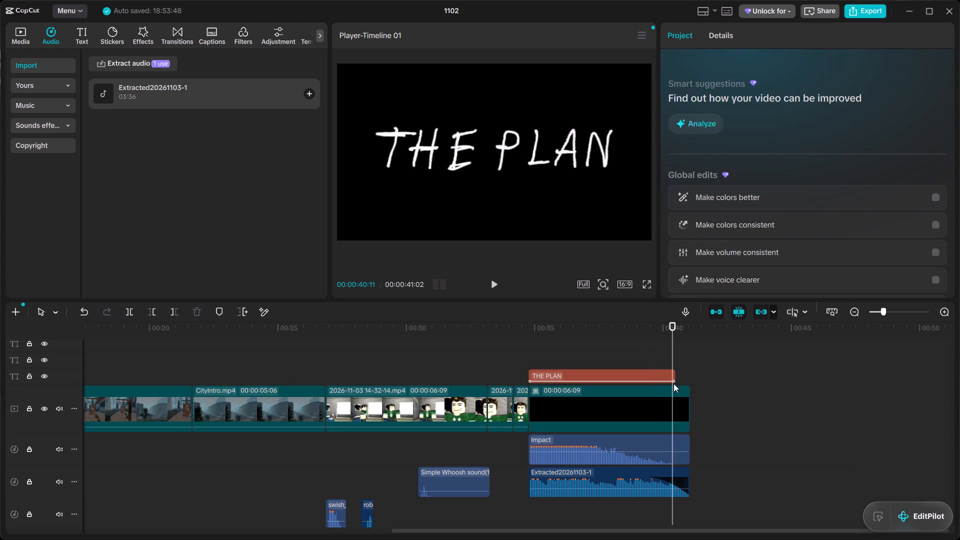
double_click(669, 377)
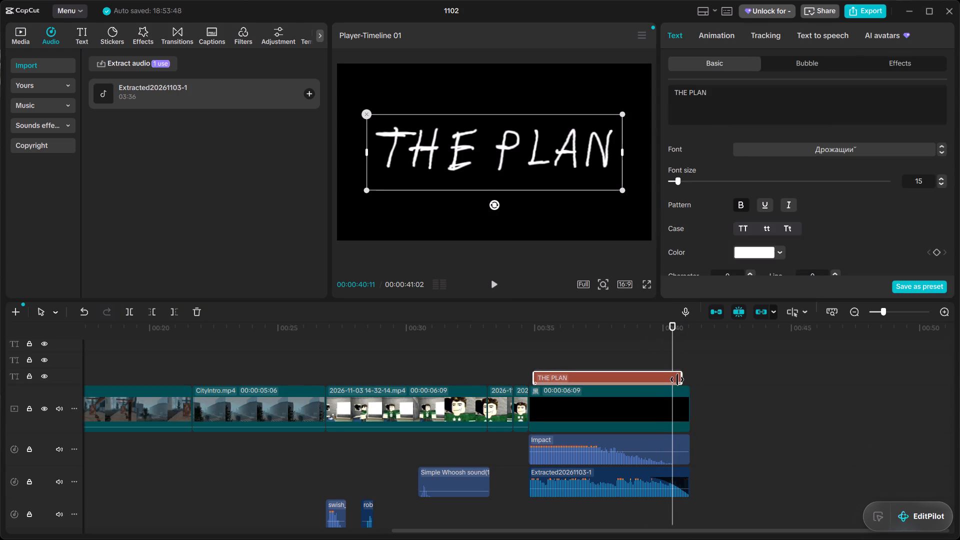
left_click_drag(675, 376, 685, 377)
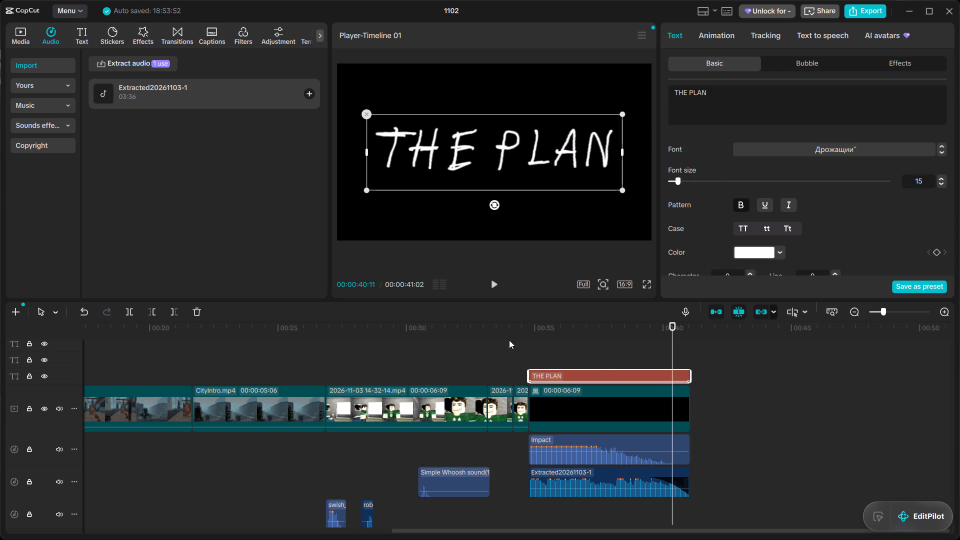
Lengthen the extracted audio's fade-out to the maximum and play the title card ending to check it.
left_click(509, 340)
left_click(496, 290)
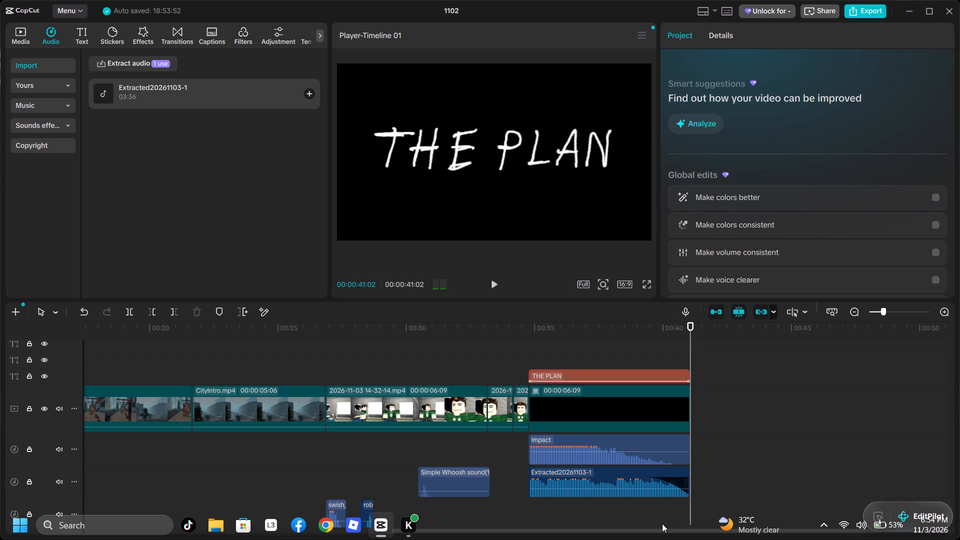
left_click(675, 480)
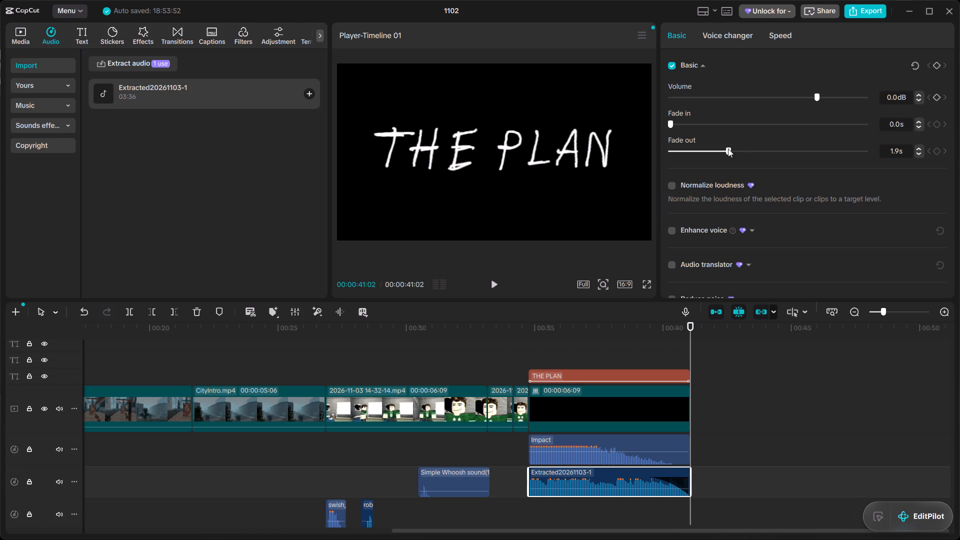
left_click_drag(728, 149, 959, 204)
left_click(505, 449)
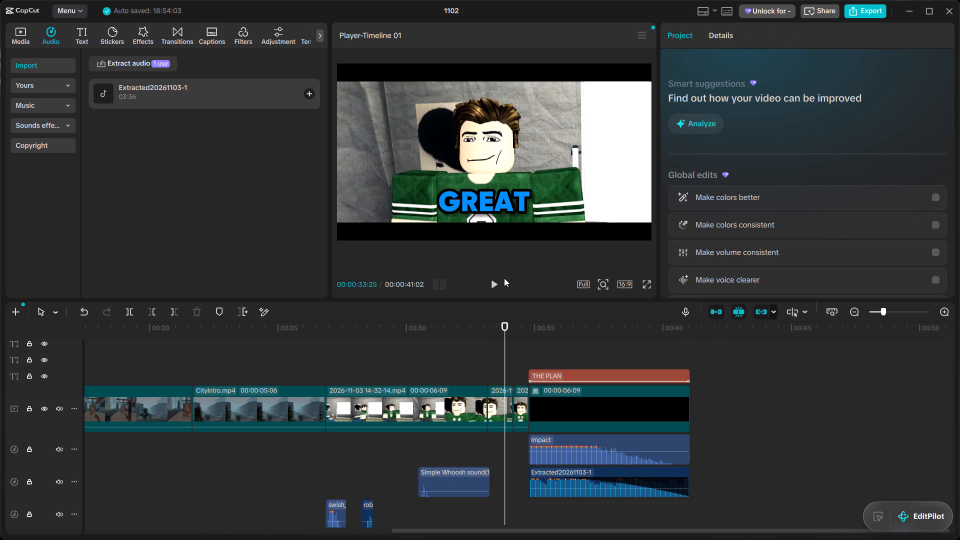
left_click(503, 278)
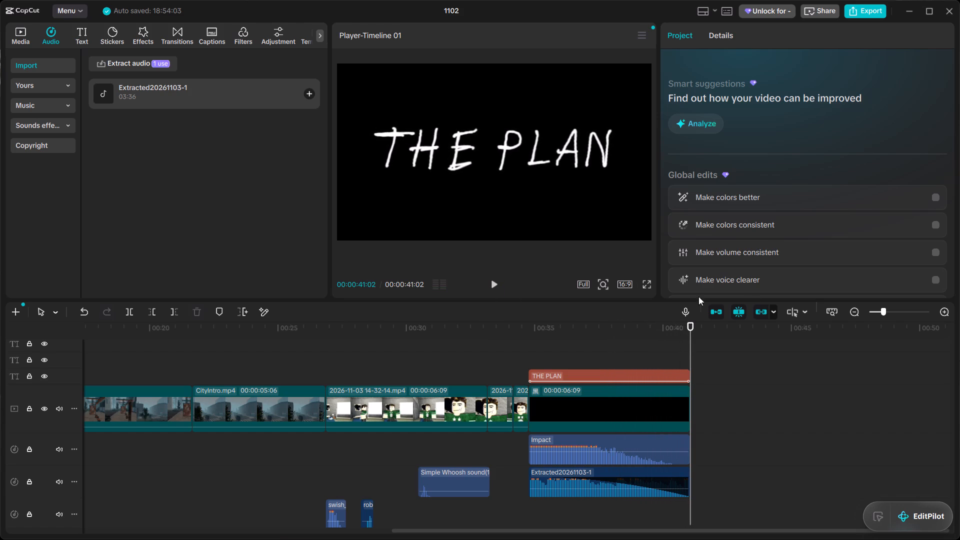
Watch the whole video full screen from the start through the THE PLAN title card, and return to the editor.
left_click(646, 284)
left_click_drag(498, 481, 368, 486)
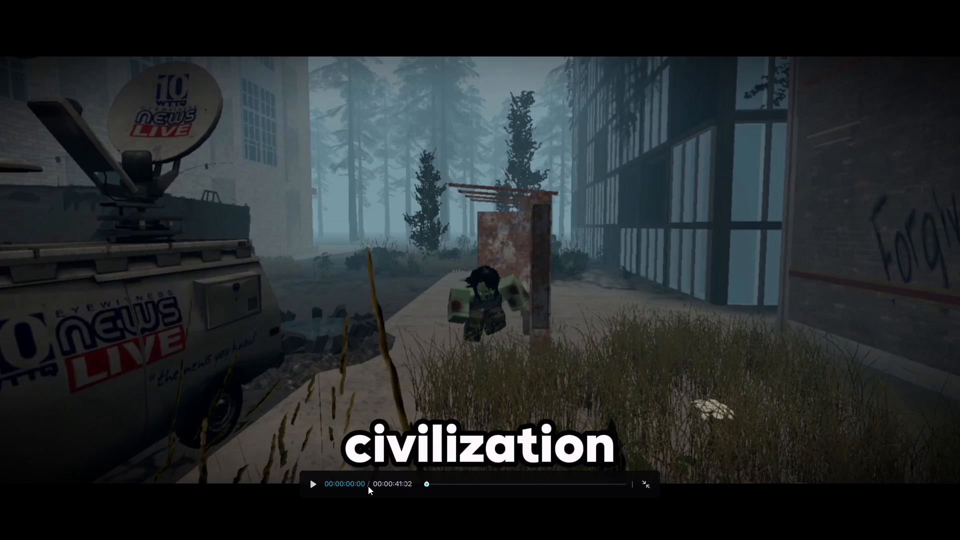
key("space")
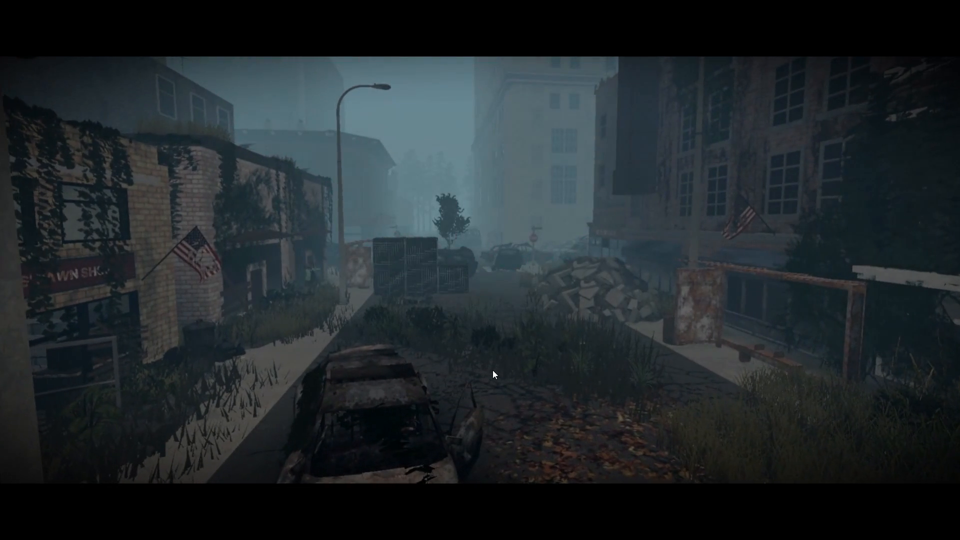
left_click(492, 370)
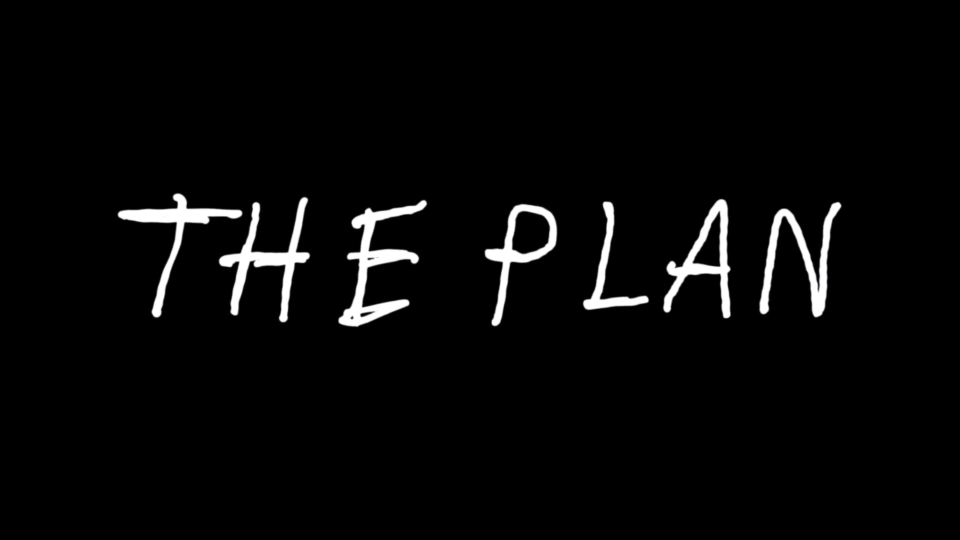
left_click(637, 421)
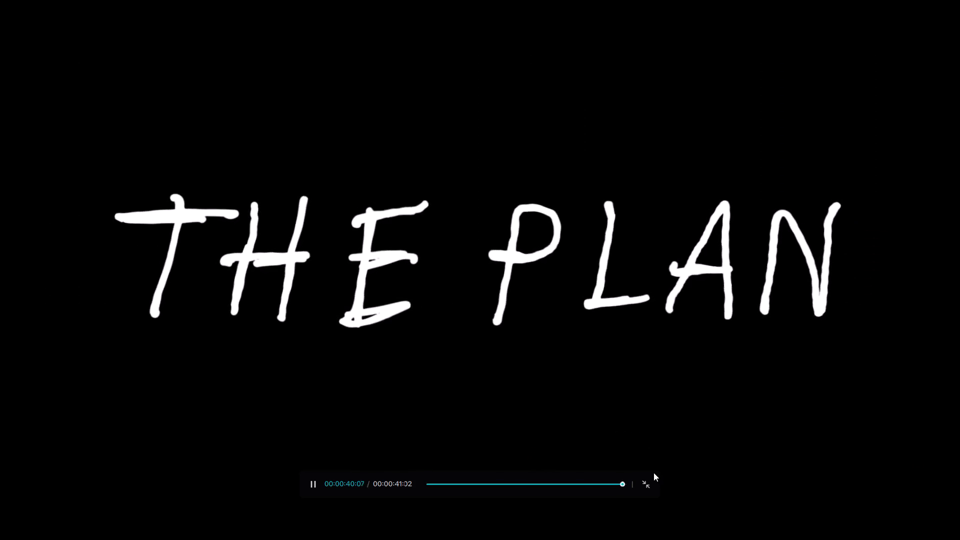
left_click(646, 479)
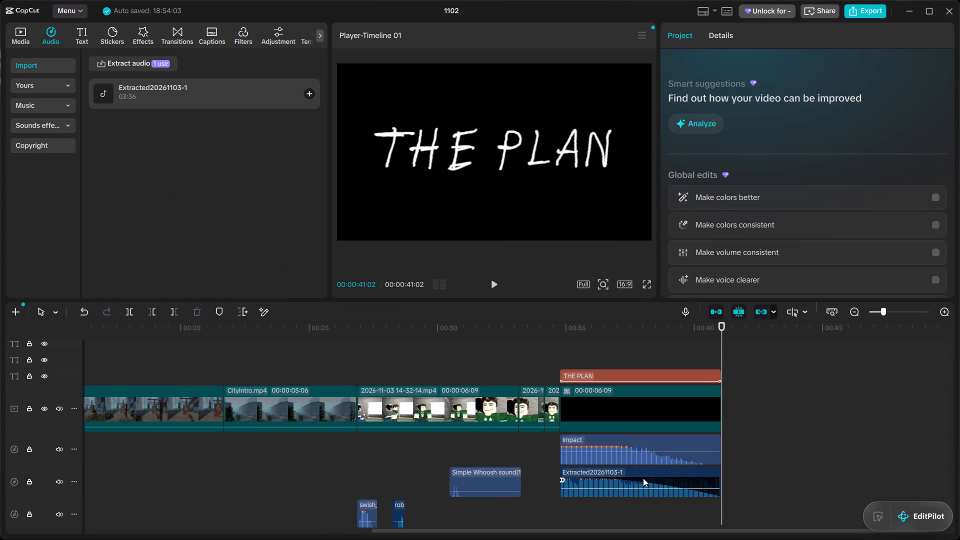
Scale THE PLAN title down slightly on the black title card and play the ending to check it.
left_click(535, 370)
left_click(493, 380)
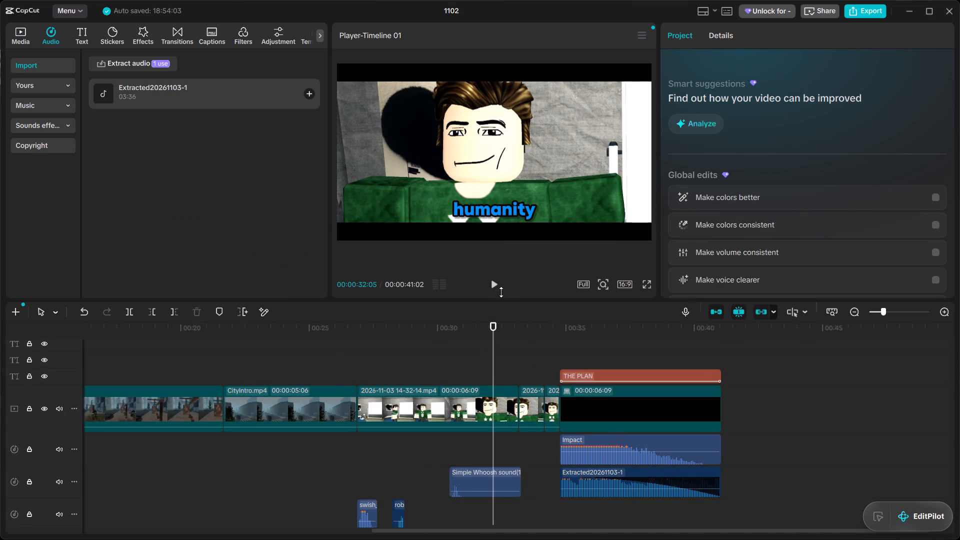
left_click(499, 284)
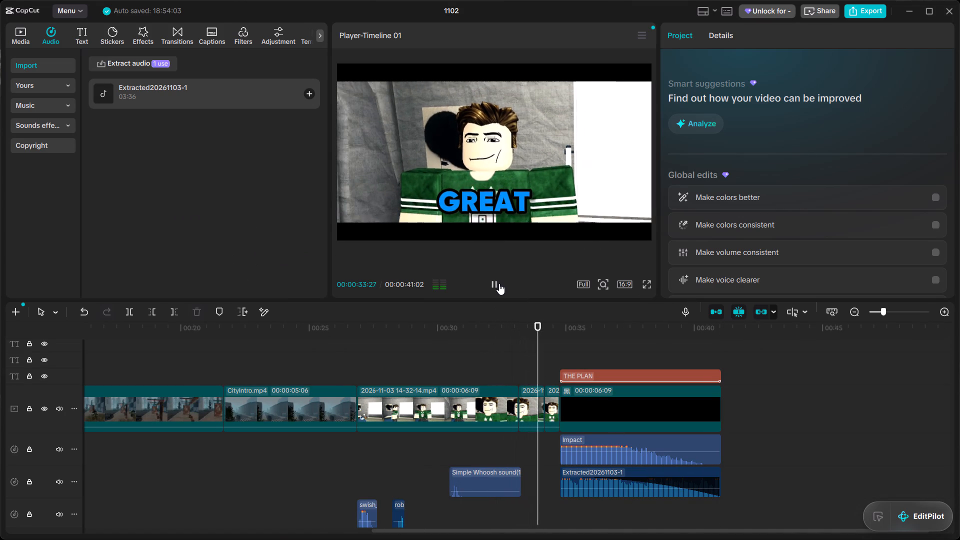
left_click(499, 283)
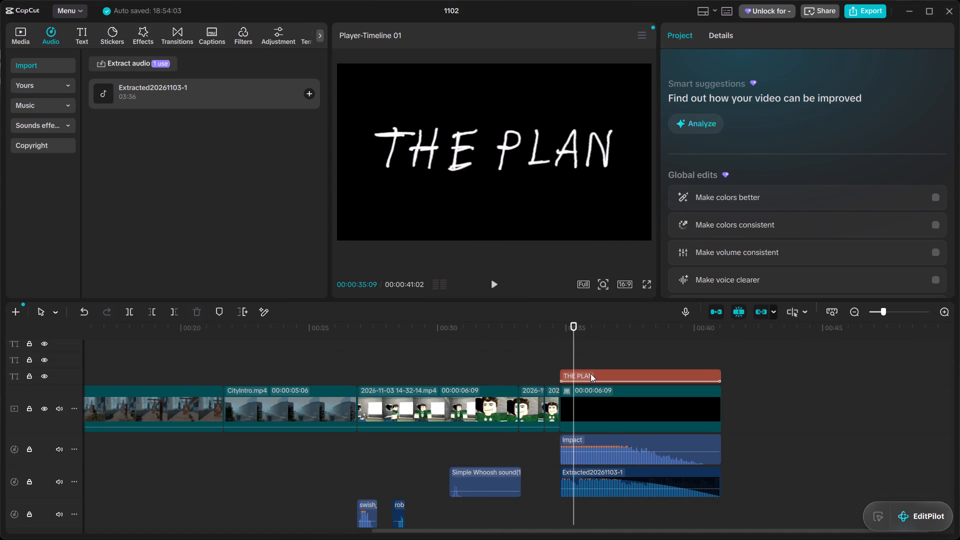
left_click(590, 373)
left_click_drag(625, 110, 619, 110)
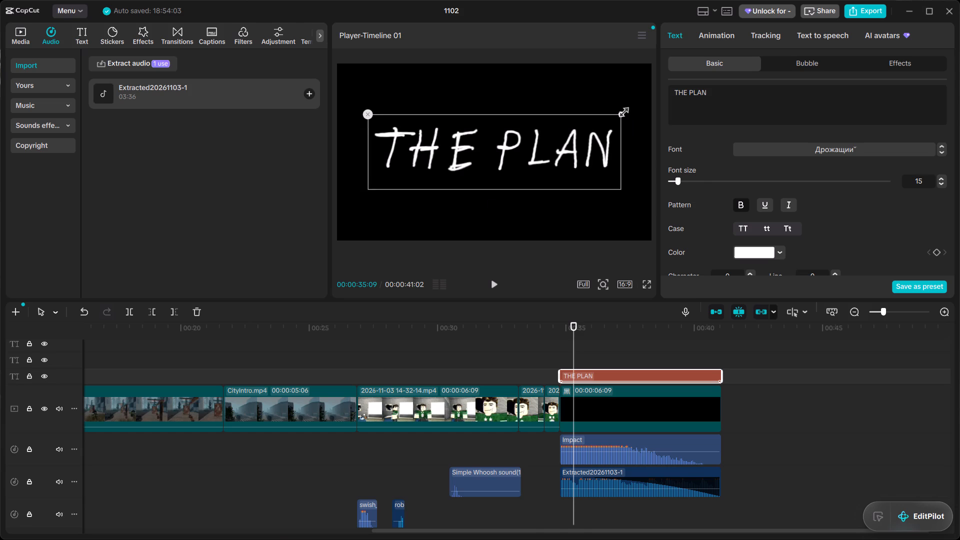
left_click_drag(619, 110, 603, 128)
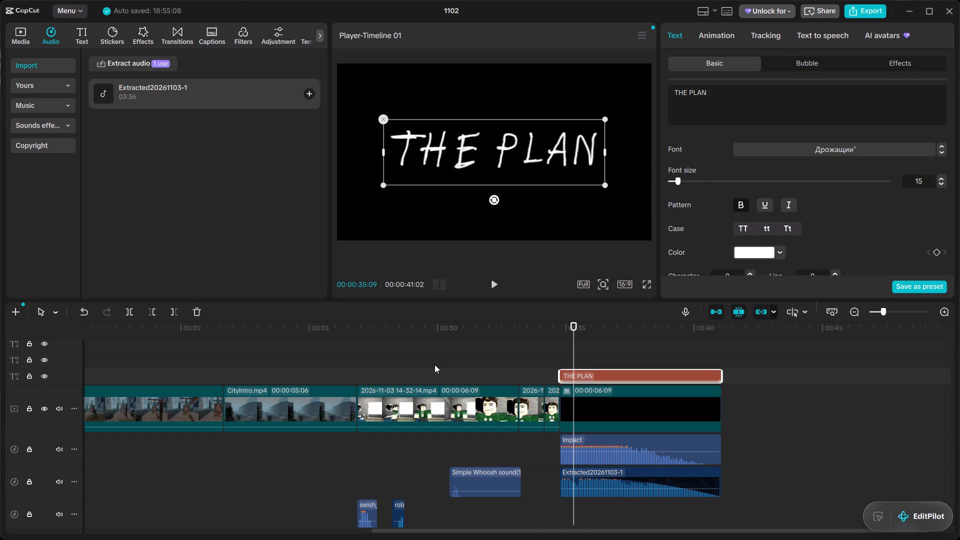
left_click(353, 369)
left_click(494, 279)
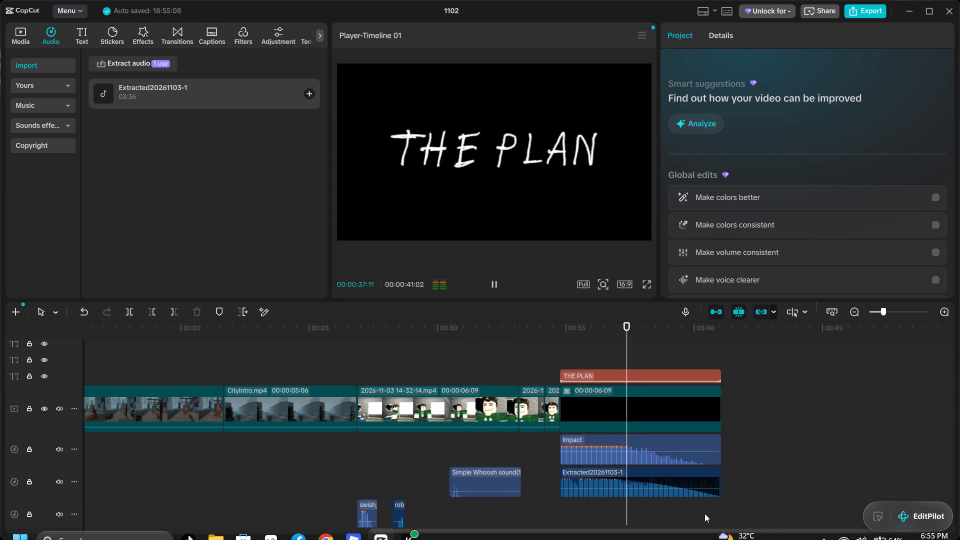
Search the computer for Roblox Studio and launch it.
left_click(99, 519)
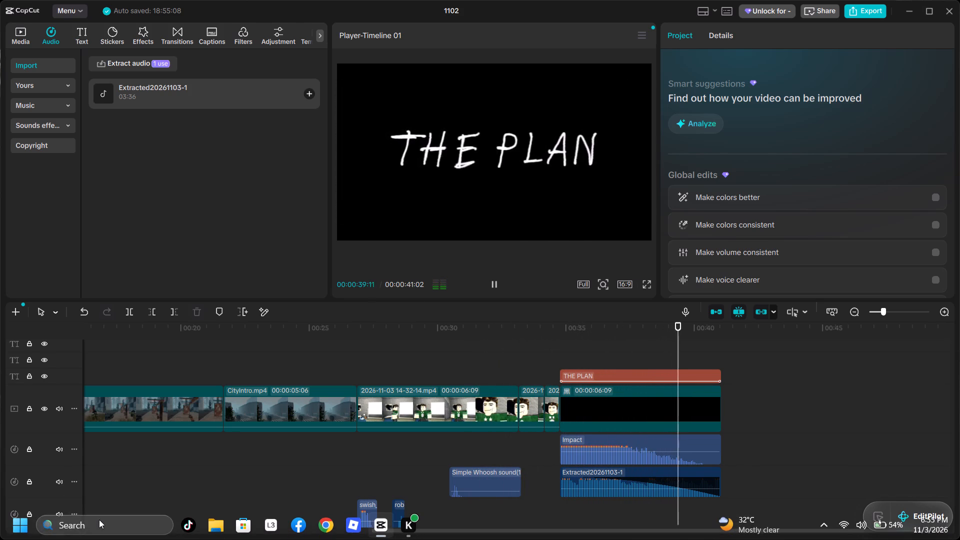
type("roblo")
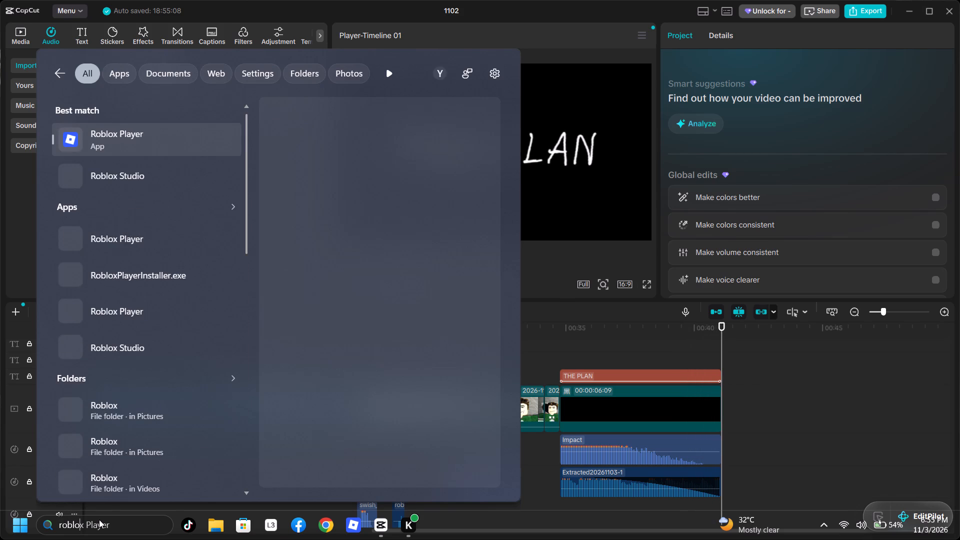
left_click(96, 191)
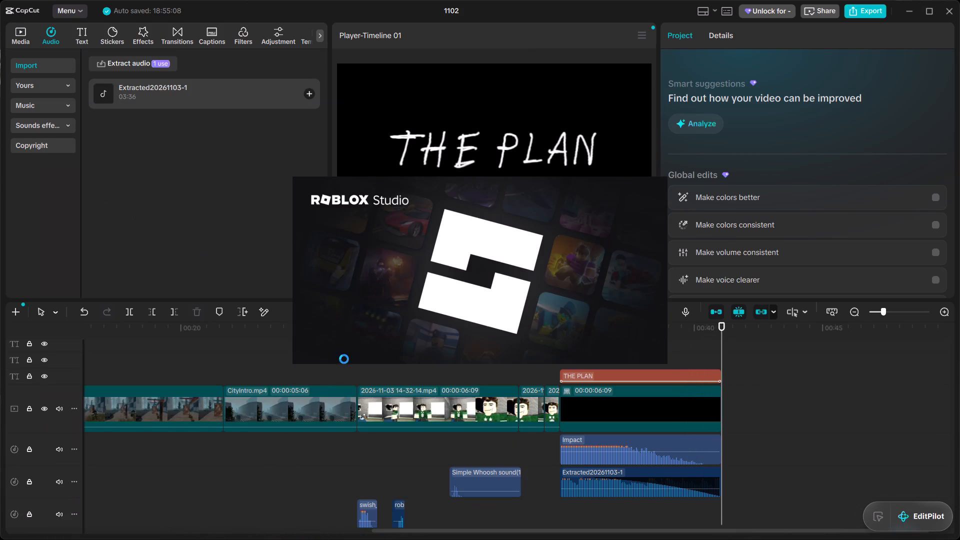
scroll(350, 461, "up", 7)
scroll(349, 462, "down", 6)
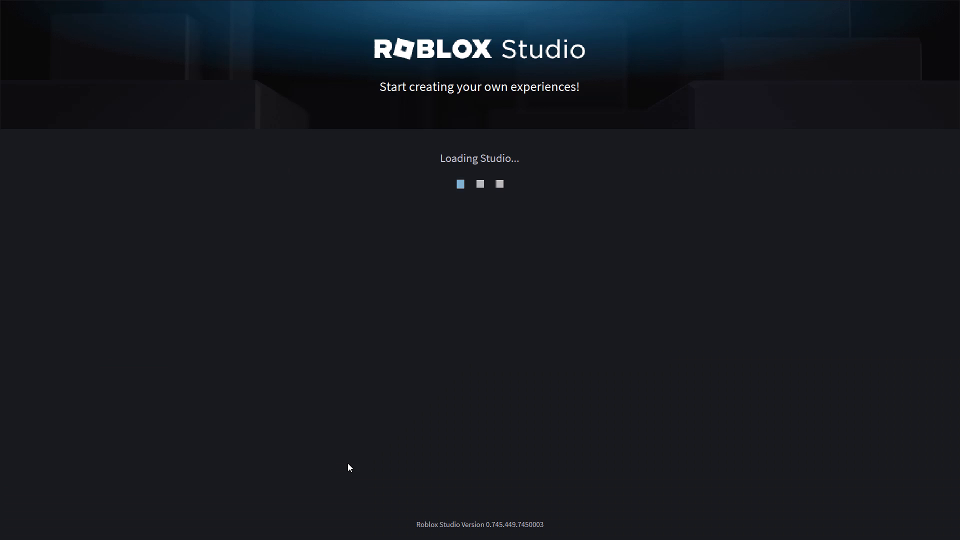